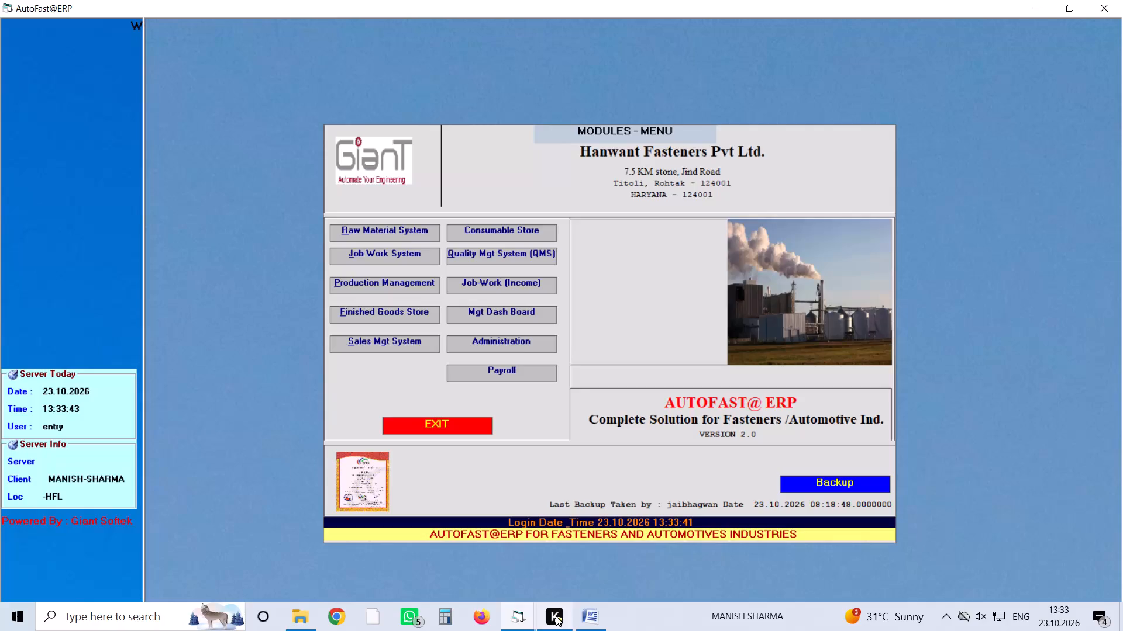
Open the Item Issue to Machine (IInd Opr) form in the Production Management module.
{"action": "left_click", "coordinate": [374, 280]}
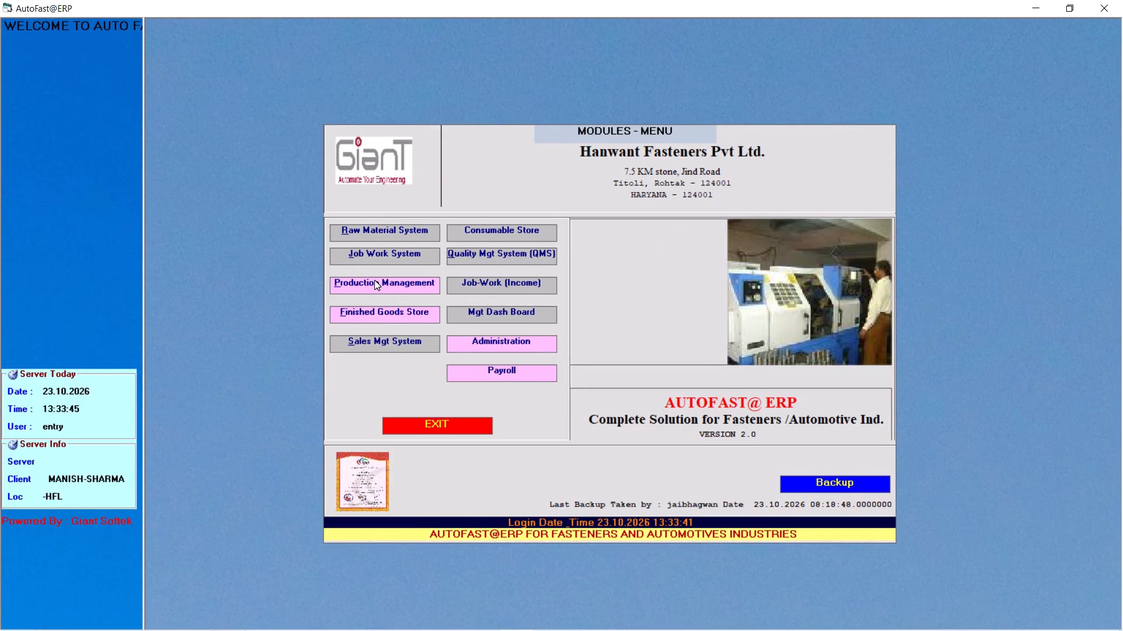
{"action": "left_click", "coordinate": [82, 24]}
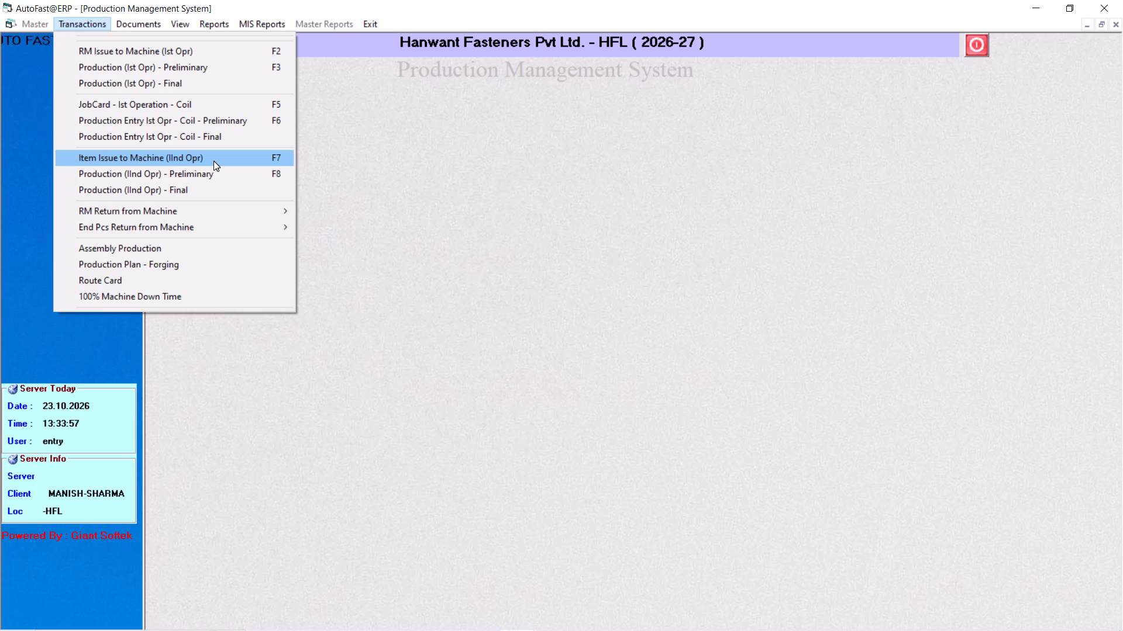
{"action": "left_click", "coordinate": [75, 22]}
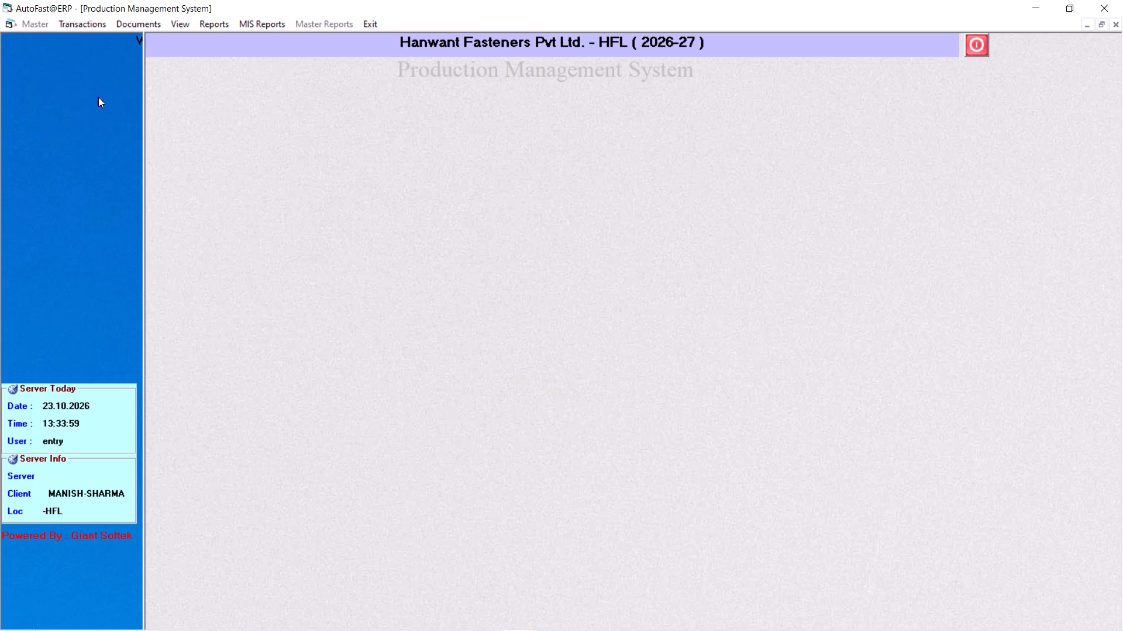
{"action": "left_click", "coordinate": [82, 26]}
{"action": "left_click", "coordinate": [230, 162]}
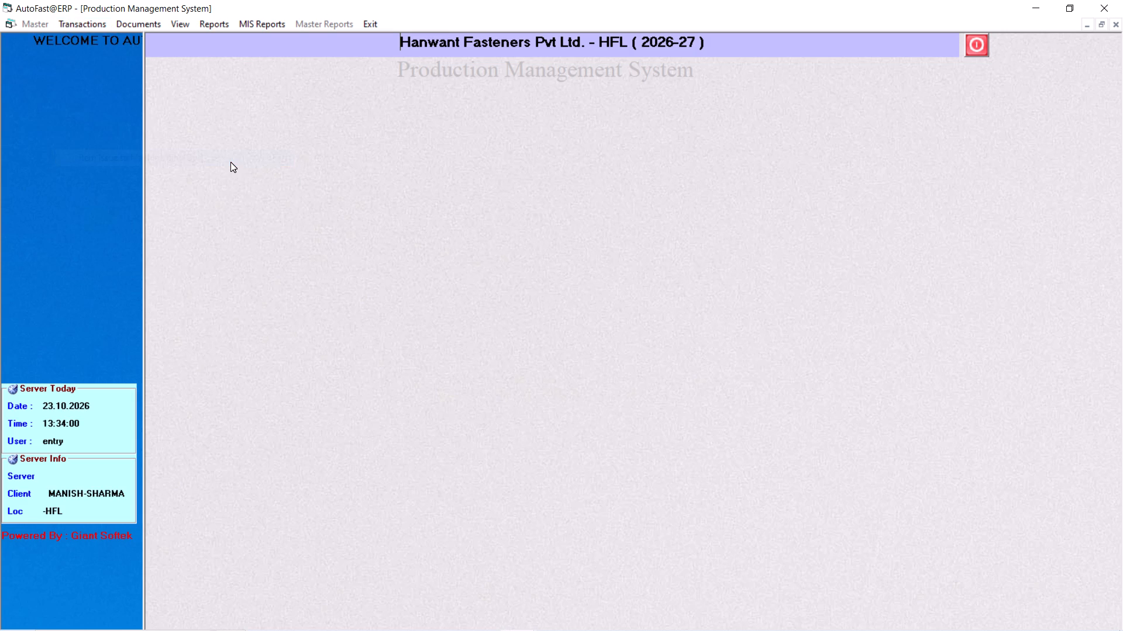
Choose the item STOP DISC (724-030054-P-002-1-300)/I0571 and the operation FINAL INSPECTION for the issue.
{"action": "key", "text": "Return"}
{"action": "key", "text": "Return"}
{"action": "key", "text": "Return"}
{"action": "key", "text": "shift+Return"}
{"action": "key", "text": "shift+Return"}
{"action": "key", "text": "shift+percent"}
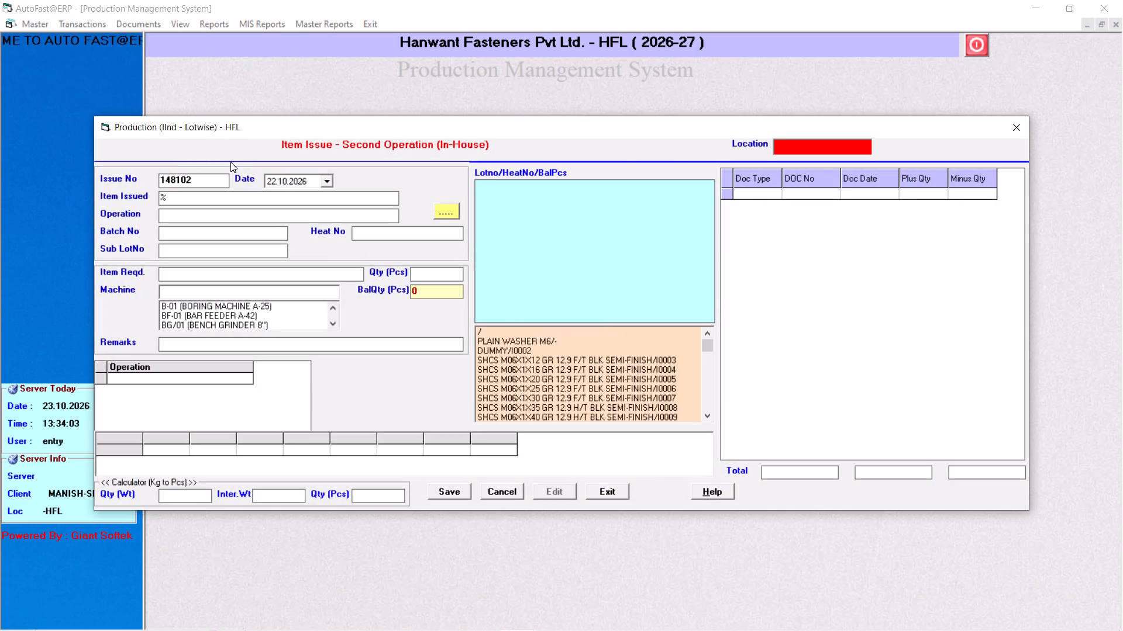
{"action": "type", "text": "stop"}
{"action": "key", "text": "Down"}
{"action": "key", "text": "Down"}
{"action": "key", "text": "Down"}
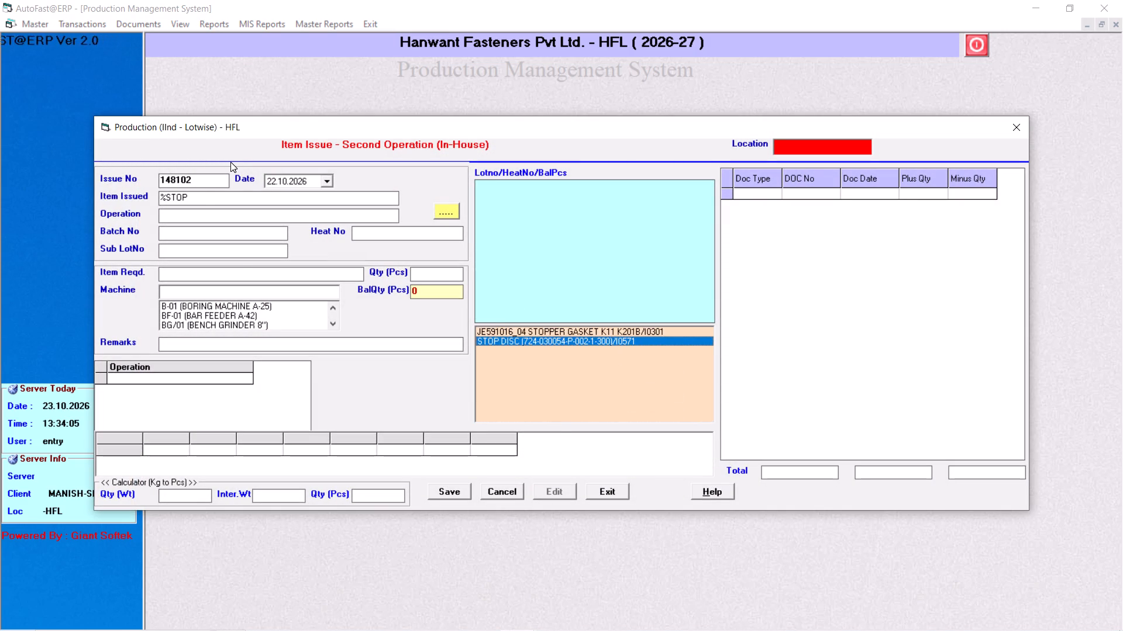
{"action": "key", "text": "Return"}
{"action": "key", "text": "Return"}
{"action": "key", "text": "Down"}
{"action": "key", "text": "Down"}
{"action": "key", "text": "Down"}
{"action": "key", "text": "Down"}
{"action": "key", "text": "Down"}
{"action": "key", "text": "Down"}
{"action": "key", "text": "Return"}
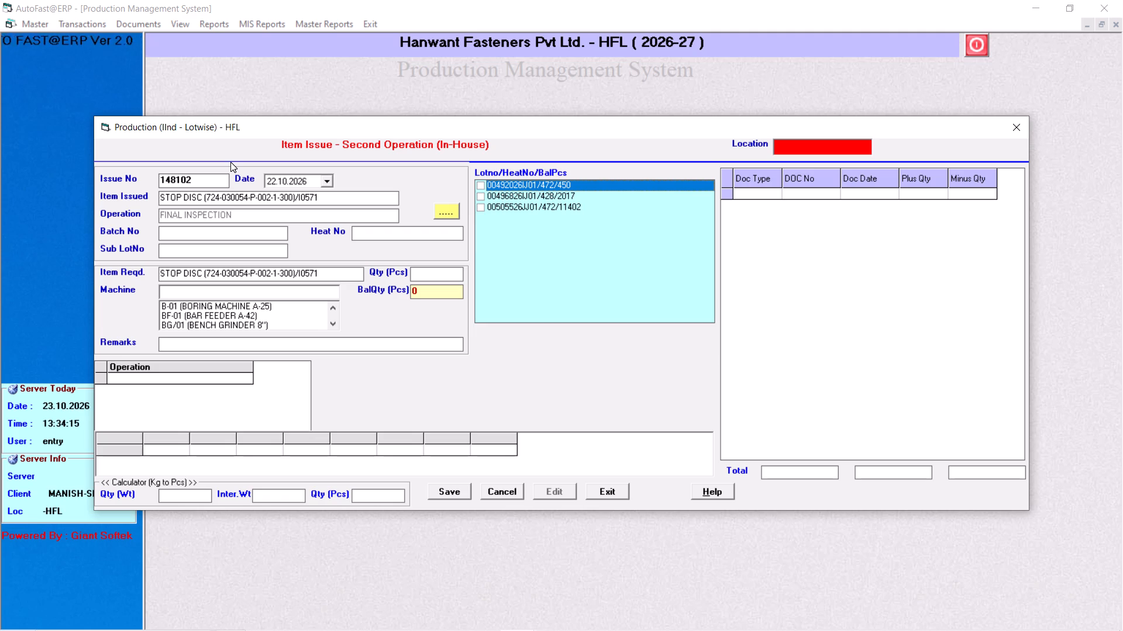
Select only lot 00496826IJ01 with heat number 428 for the issue, using its full quantity of 2017 pieces.
{"action": "key", "text": "space"}
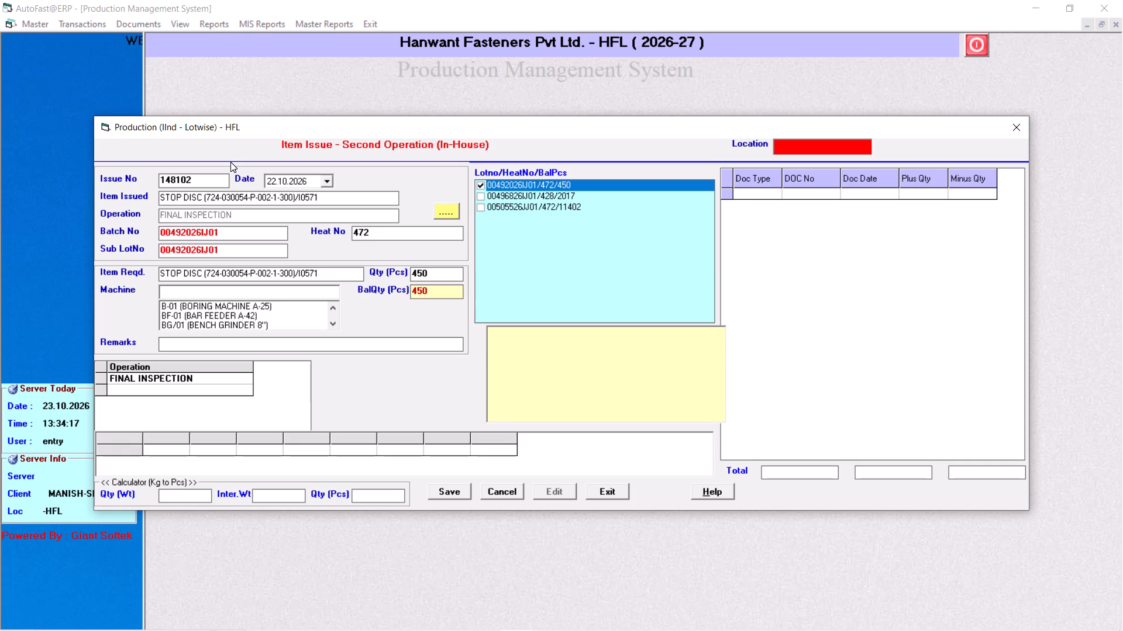
{"action": "left_click", "coordinate": [477, 183]}
{"action": "left_click", "coordinate": [570, 374]}
{"action": "left_click", "coordinate": [584, 369]}
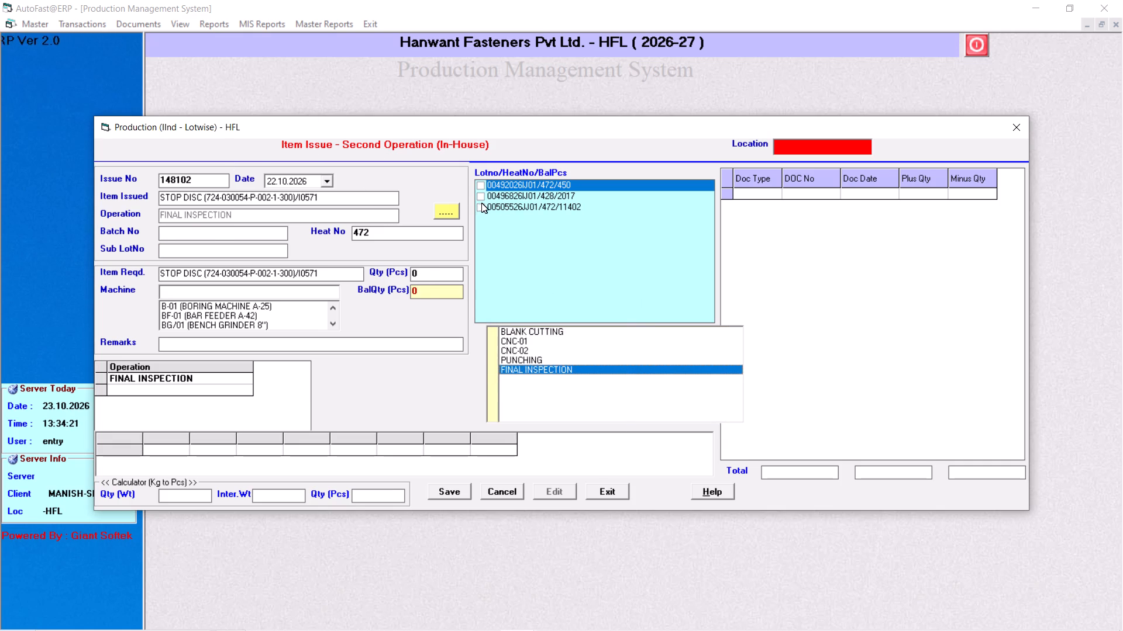
{"action": "left_click", "coordinate": [477, 200]}
{"action": "key", "text": "Return"}
{"action": "key", "text": "Return"}
{"action": "key", "text": "Return"}
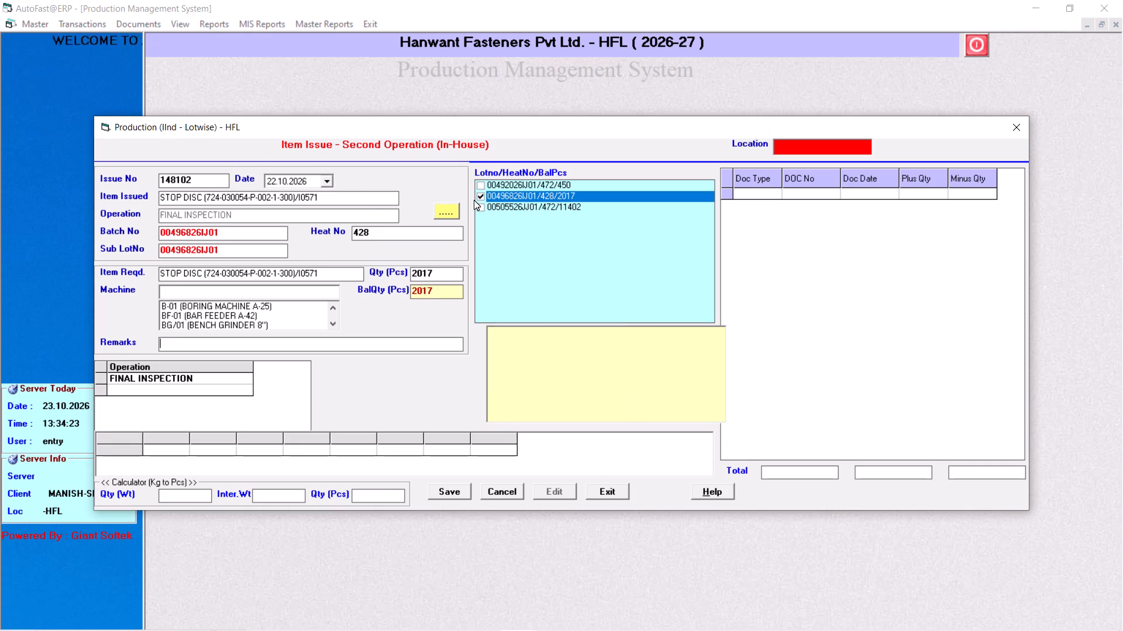
Assign machine PDI-1 to the stop disc issue and save the entry.
{"action": "left_click", "coordinate": [294, 290]}
{"action": "key", "text": "p"}
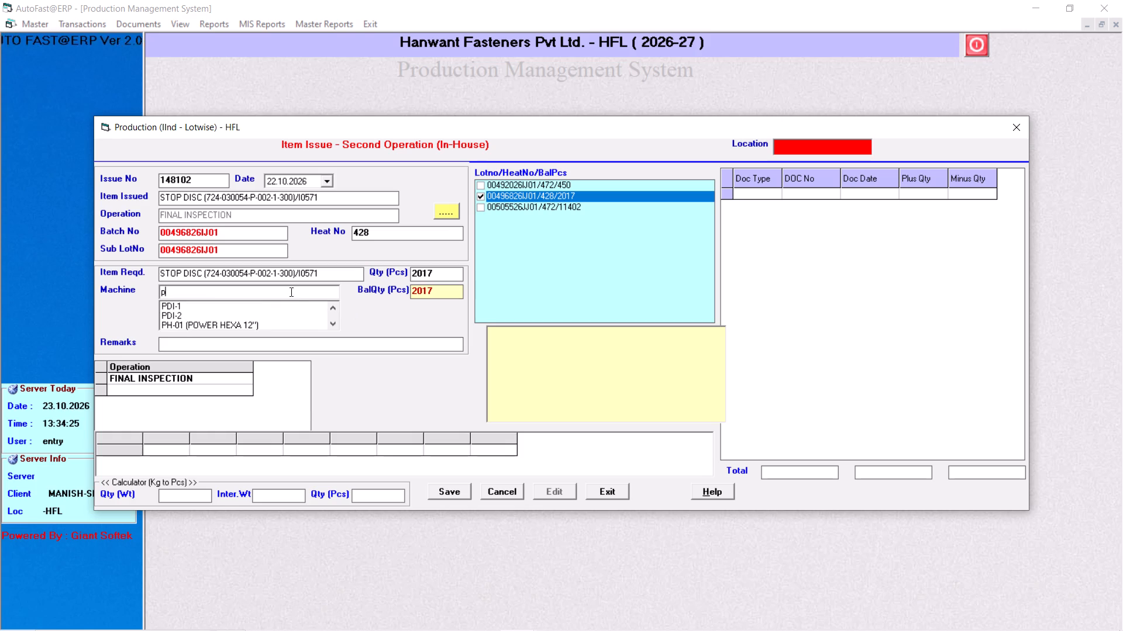
{"action": "type", "text": "di-"}
{"action": "key", "text": "Down"}
{"action": "key", "text": "Return"}
{"action": "key", "text": "Return"}
{"action": "key", "text": "Return"}
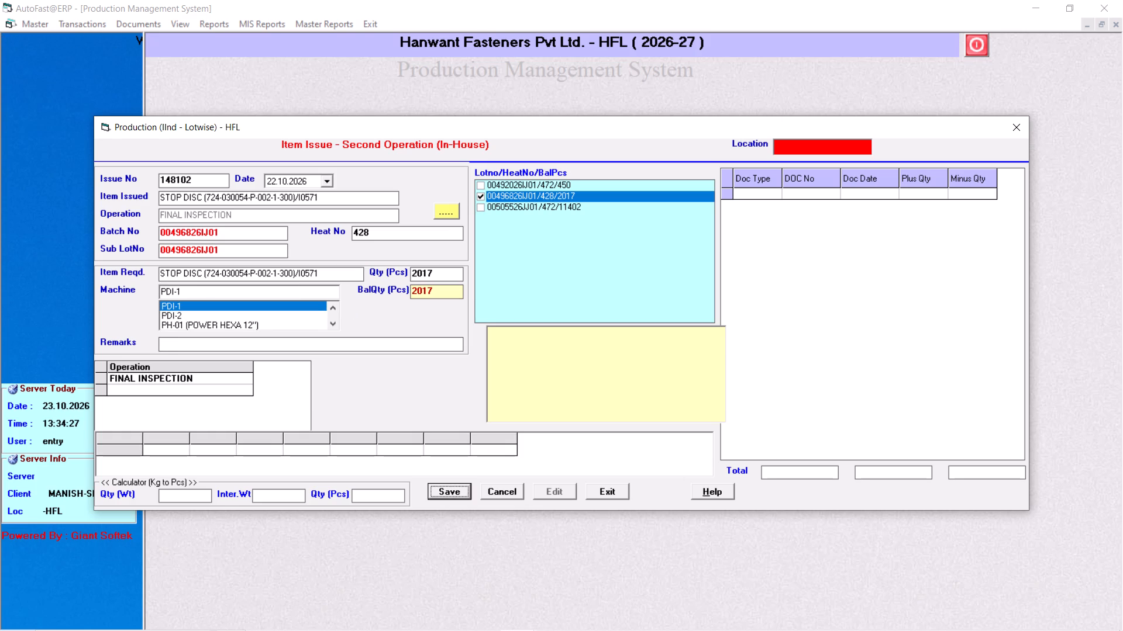
{"action": "key", "text": "Return"}
{"action": "key", "text": "Return"}
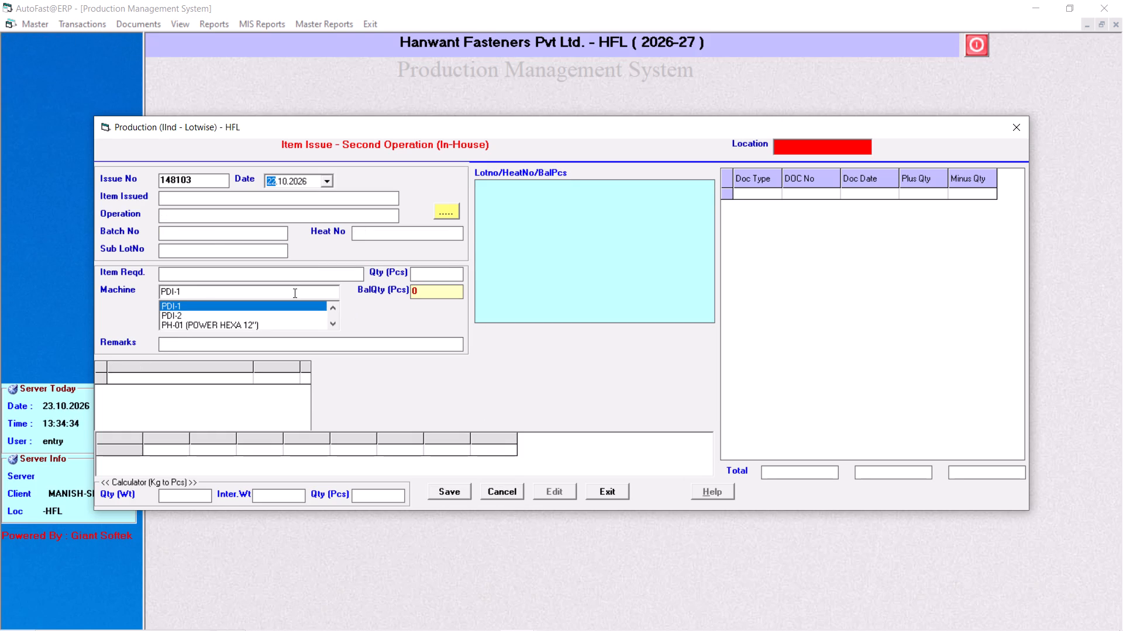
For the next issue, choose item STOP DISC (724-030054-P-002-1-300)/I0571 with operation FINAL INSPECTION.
{"action": "key", "text": "Return"}
{"action": "key", "text": "Return"}
{"action": "key", "text": "shift+Return"}
{"action": "key", "text": "shift+percent"}
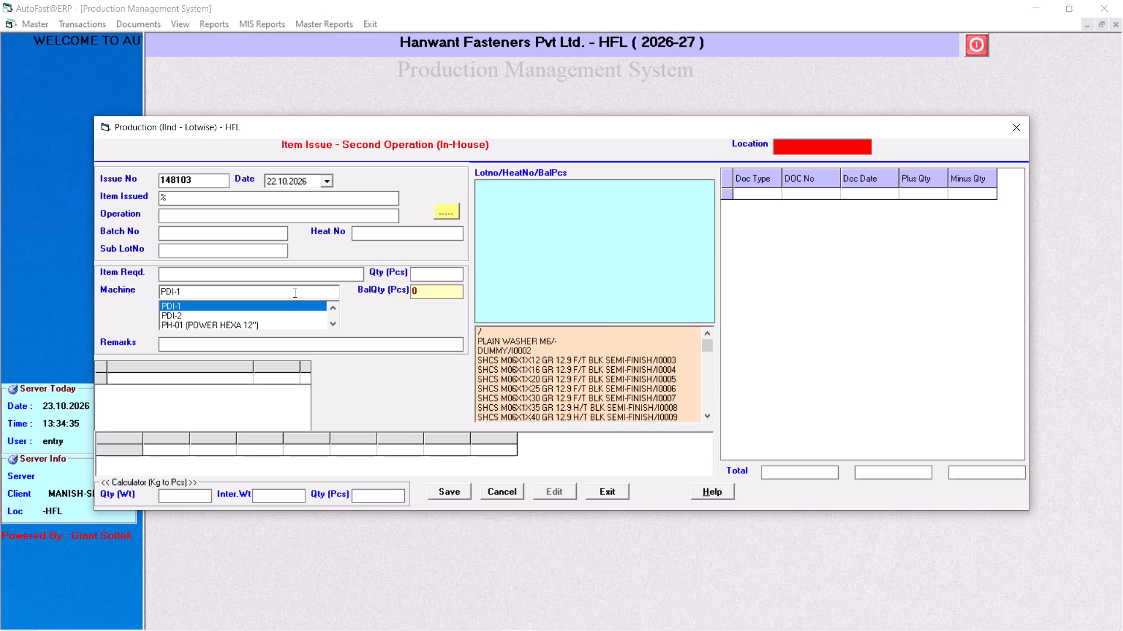
{"action": "type", "text": "stop"}
{"action": "key", "text": "Down"}
{"action": "key", "text": "Down"}
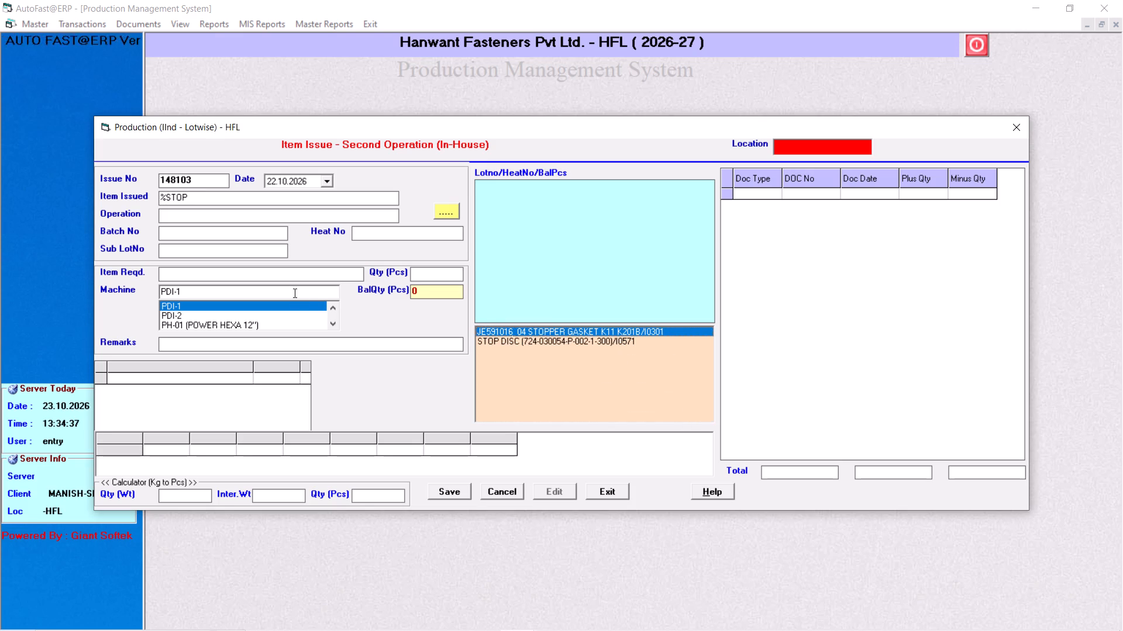
{"action": "key", "text": "Down"}
{"action": "key", "text": "Return"}
{"action": "key", "text": "Return"}
{"action": "key", "text": "Down"}
{"action": "key", "text": "Down"}
{"action": "key", "text": "Down"}
{"action": "key", "text": "Down"}
{"action": "key", "text": "Down"}
{"action": "key", "text": "Down"}
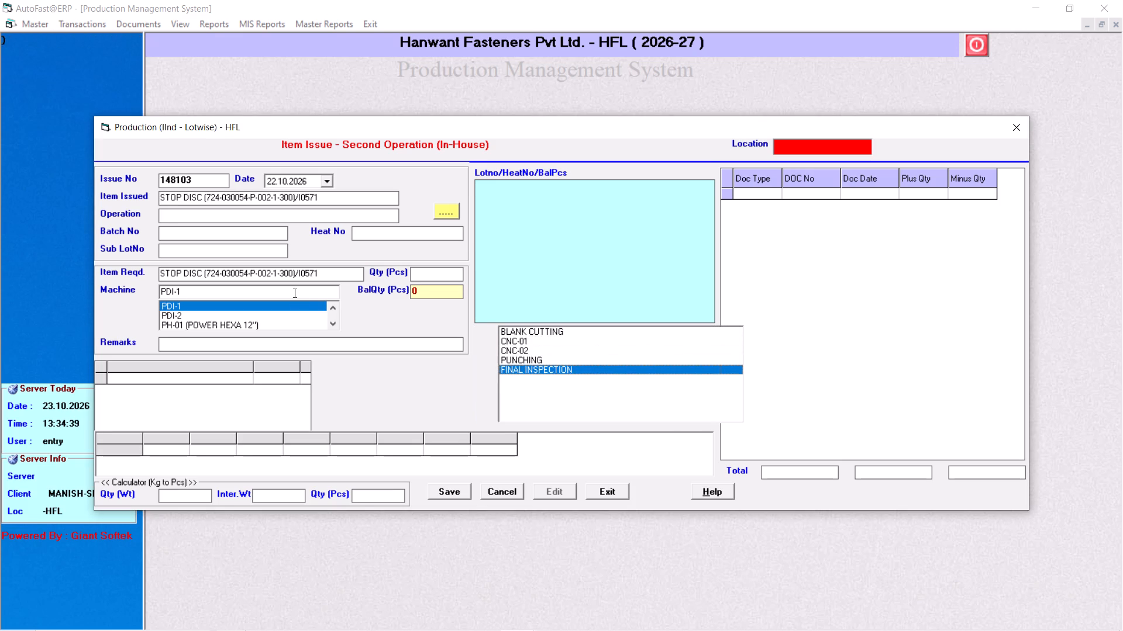
{"action": "key", "text": "Return"}
Select lot 00505526JJ01 with heat number 472 and set the issue quantity to 533 pieces.
{"action": "key", "text": "Down"}
{"action": "key", "text": "space"}
{"action": "key", "text": "Return"}
{"action": "key", "text": "Right"}
{"action": "key", "text": "BackSpace"}
{"action": "key", "text": "Right"}
{"action": "key", "text": "BackSpace"}
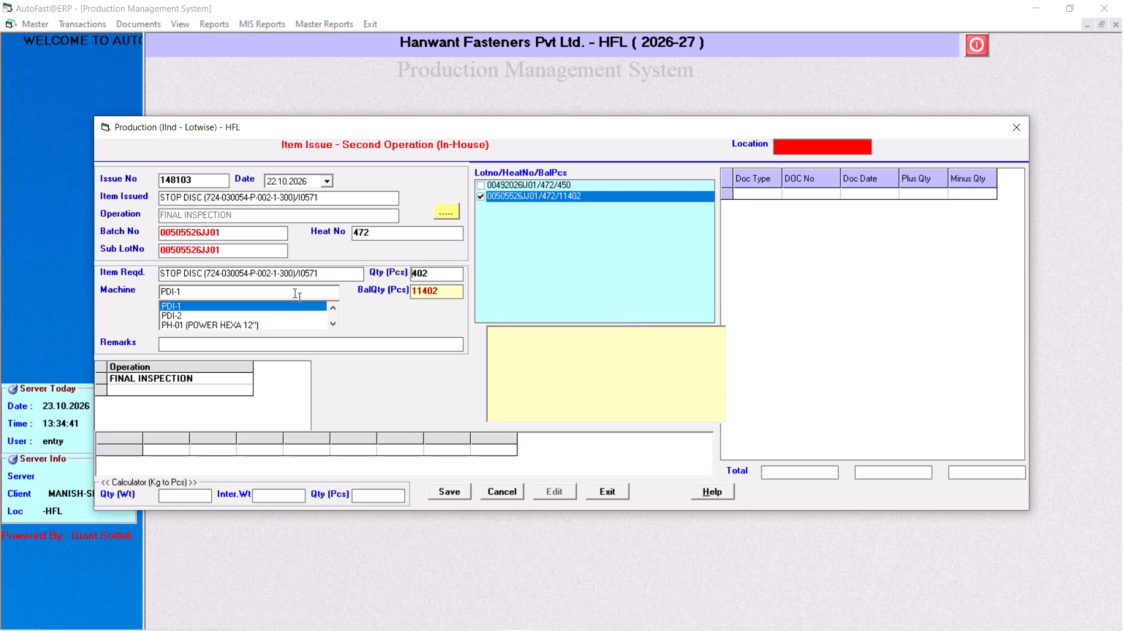
{"action": "key", "text": "Right"}
{"action": "key", "text": "BackSpace"}
{"action": "key", "text": "Right"}
{"action": "key", "text": "BackSpace"}
{"action": "key", "text": "Right"}
{"action": "key", "text": "BackSpace"}
{"action": "key", "text": "BackSpace"}
{"action": "key", "text": "Right"}
{"action": "key", "text": "BackSpace"}
{"action": "key", "text": "Right"}
{"action": "key", "text": "BackSpace"}
{"action": "key", "text": "Right"}
{"action": "key", "text": "BackSpace"}
{"action": "key", "text": "Right"}
{"action": "key", "text": "BackSpace"}
{"action": "key", "text": "Right"}
{"action": "key", "text": "BackSpace"}
{"action": "key", "text": "Right"}
{"action": "key", "text": "BackSpace"}
{"action": "key", "text": "Right"}
{"action": "key", "text": "BackSpace"}
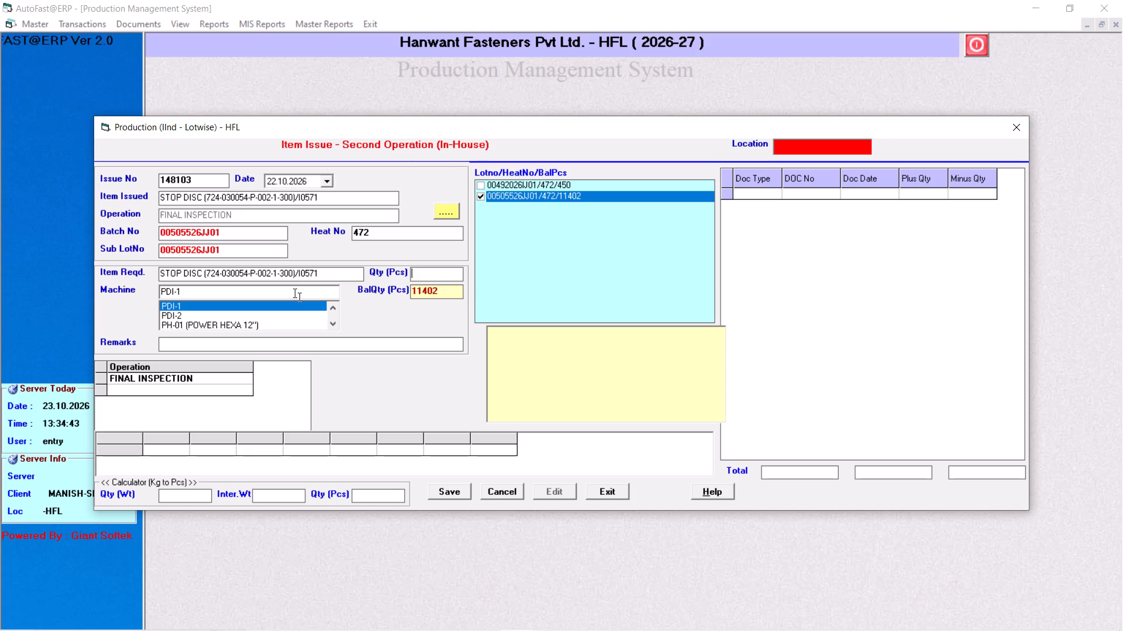
{"action": "type", "text": "533"}
{"action": "key", "text": "Return"}
Save the 533-piece issue entry with machine PDI-1.
{"action": "key", "text": "Return"}
{"action": "key", "text": "Return"}
{"action": "key", "text": "Return"}
{"action": "key", "text": "Return"}
{"action": "key", "text": "Return"}
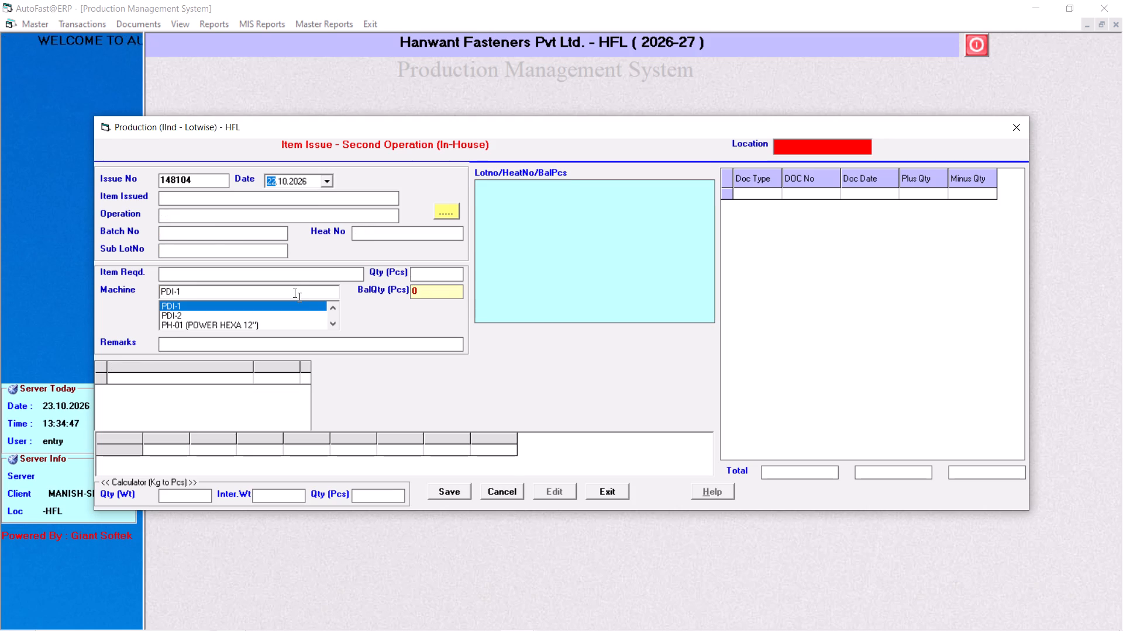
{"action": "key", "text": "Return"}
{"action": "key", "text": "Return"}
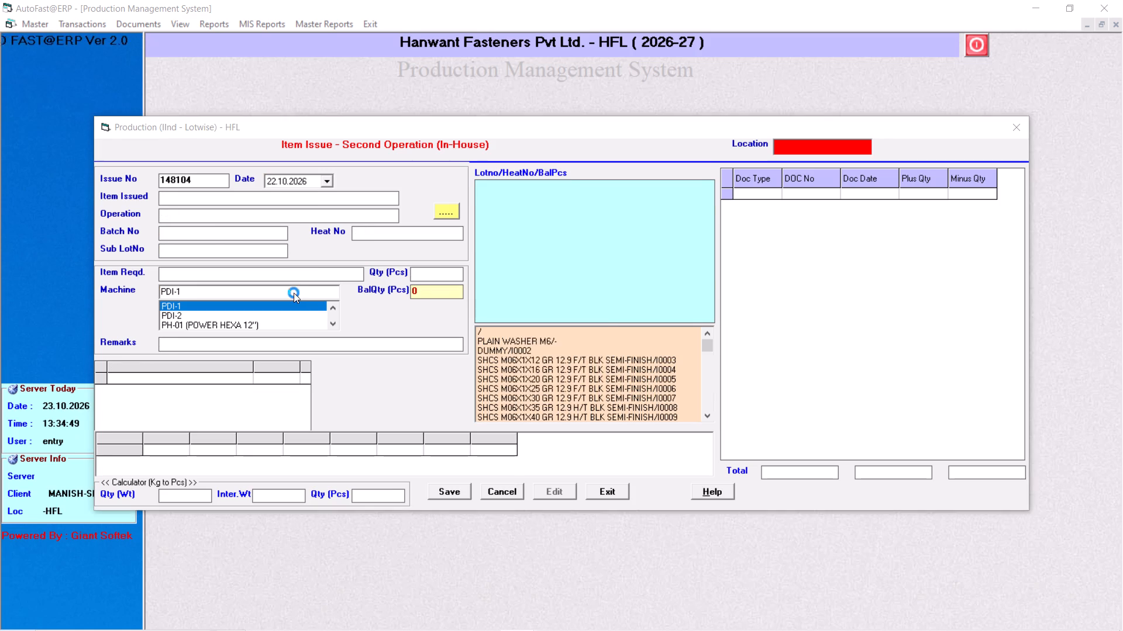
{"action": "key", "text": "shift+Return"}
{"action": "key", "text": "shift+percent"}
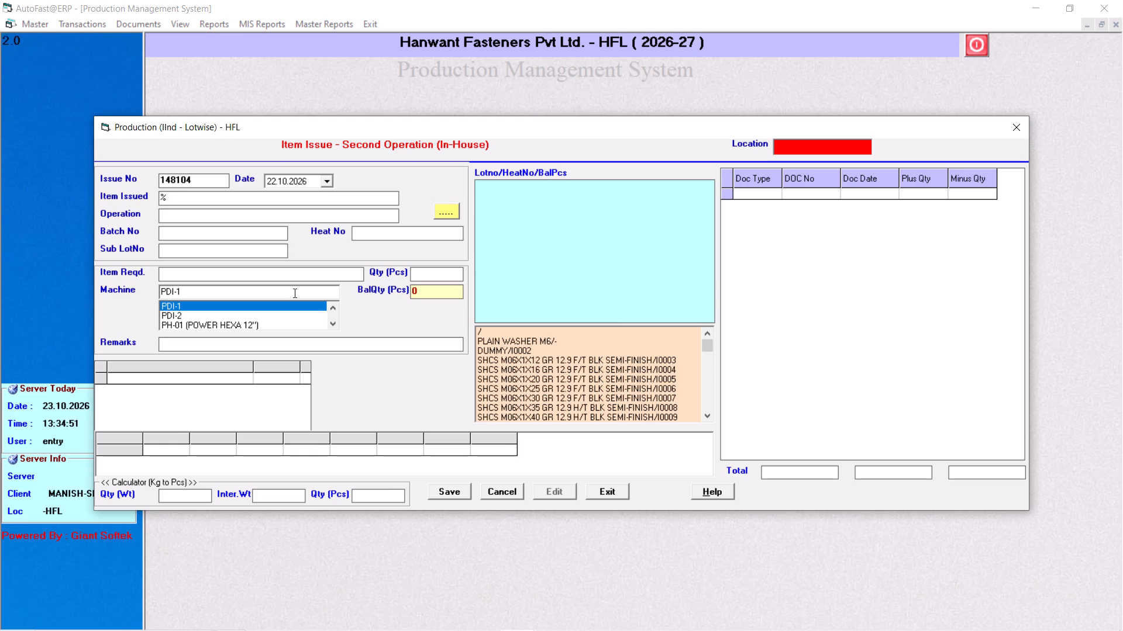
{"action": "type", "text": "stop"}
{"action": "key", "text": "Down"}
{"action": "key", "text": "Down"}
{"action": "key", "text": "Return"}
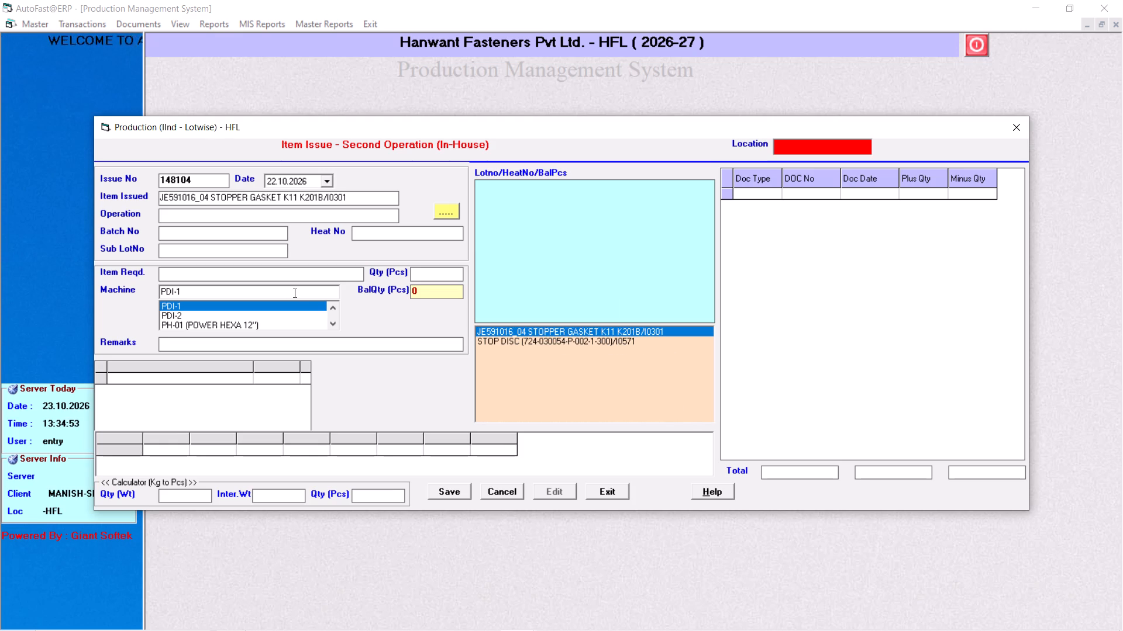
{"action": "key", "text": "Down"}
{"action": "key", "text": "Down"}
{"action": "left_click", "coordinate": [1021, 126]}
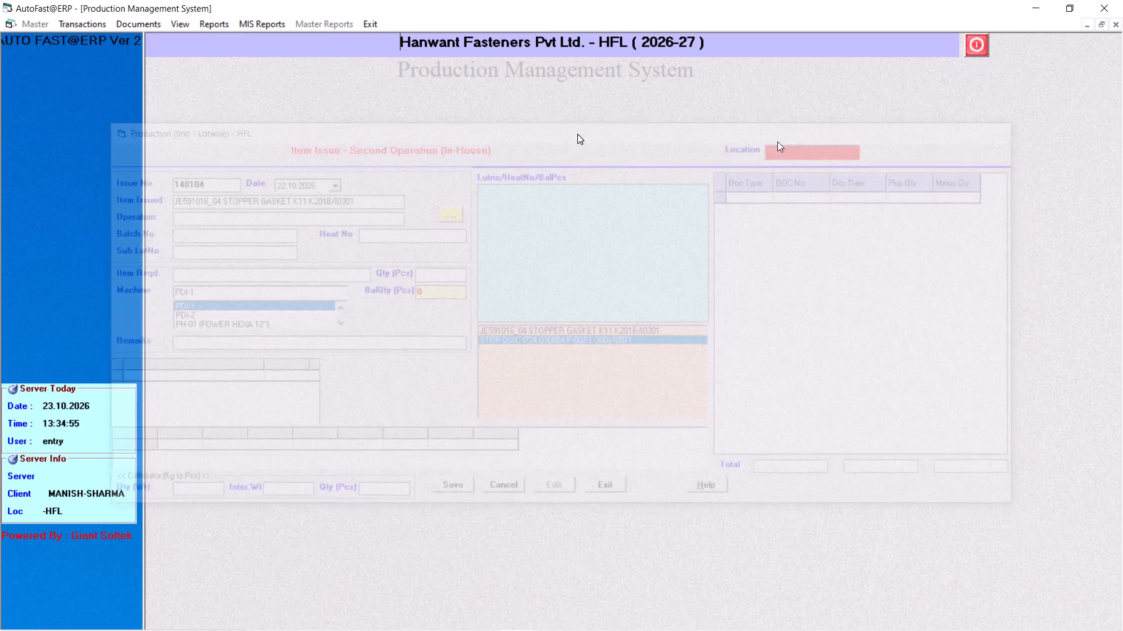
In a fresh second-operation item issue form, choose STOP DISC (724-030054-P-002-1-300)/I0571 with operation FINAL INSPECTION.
{"action": "left_click", "coordinate": [61, 19]}
{"action": "left_click", "coordinate": [170, 151]}
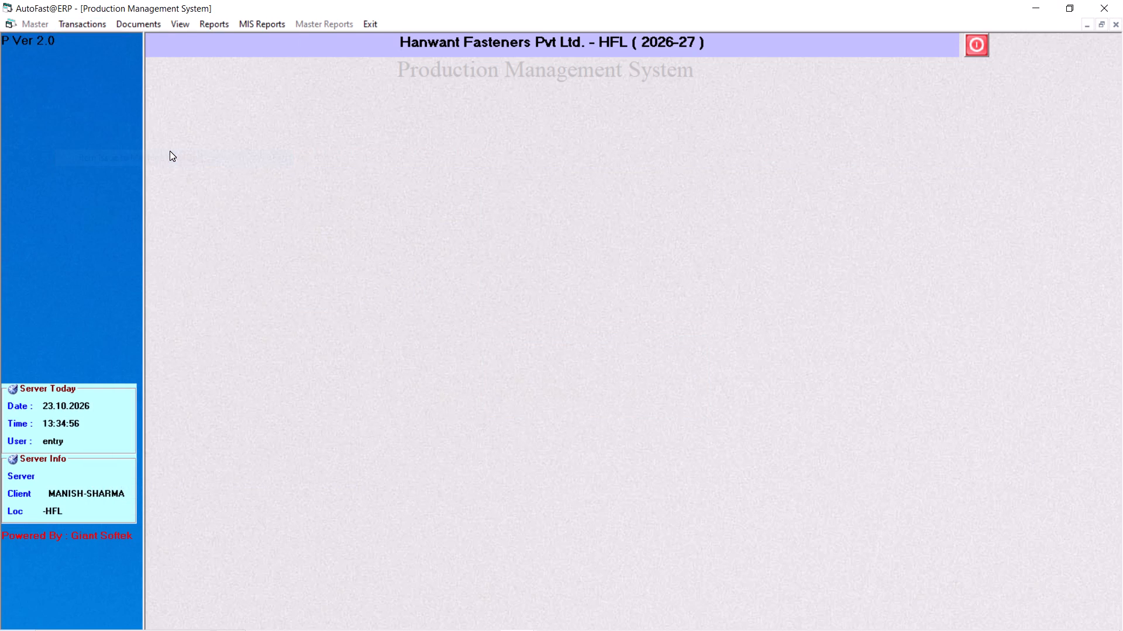
{"action": "key", "text": "Return"}
{"action": "key", "text": "Return"}
{"action": "key", "text": "shift+Return"}
{"action": "key", "text": "shift+Return"}
{"action": "key", "text": "shift+Return"}
{"action": "key", "text": "shift+percent"}
{"action": "type", "text": "stop"}
{"action": "key", "text": "Down"}
{"action": "key", "text": "Down"}
{"action": "key", "text": "Down"}
{"action": "key", "text": "Return"}
{"action": "key", "text": "Return"}
{"action": "key", "text": "Down"}
{"action": "key", "text": "Down"}
{"action": "key", "text": "Down"}
{"action": "key", "text": "Down"}
{"action": "key", "text": "Down"}
{"action": "key", "text": "Down"}
{"action": "key", "text": "Down"}
{"action": "key", "text": "Down"}
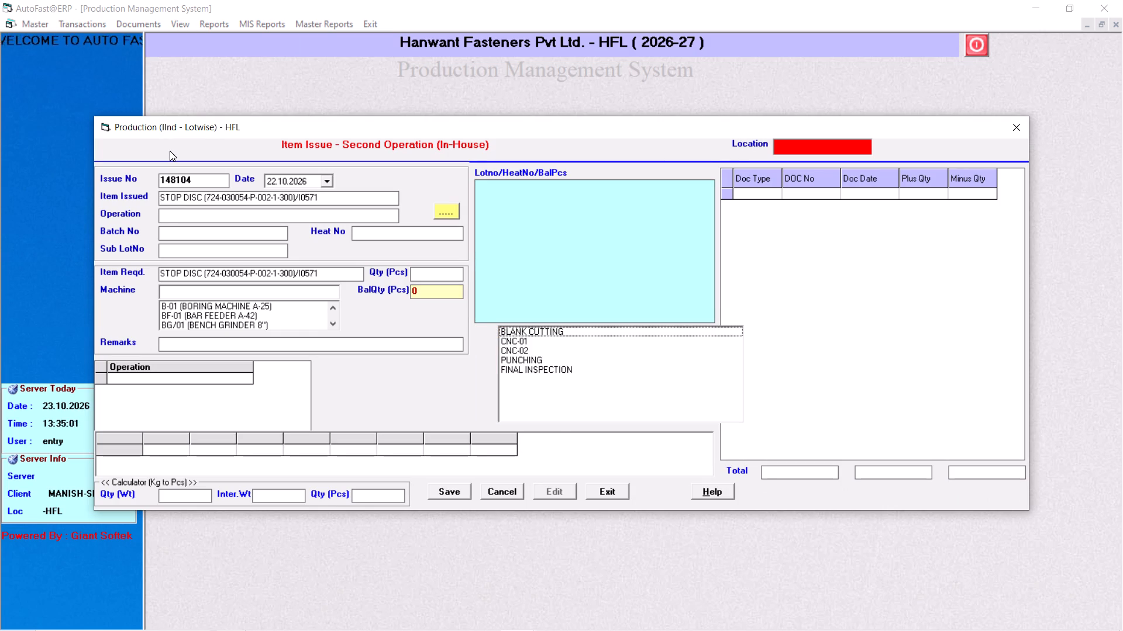
{"action": "key", "text": "Return"}
Select lot 00505526JJ01 with heat number 472 and set the issue quantity to 2600 pieces.
{"action": "key", "text": "Down"}
{"action": "key", "text": "space"}
{"action": "key", "text": "Return"}
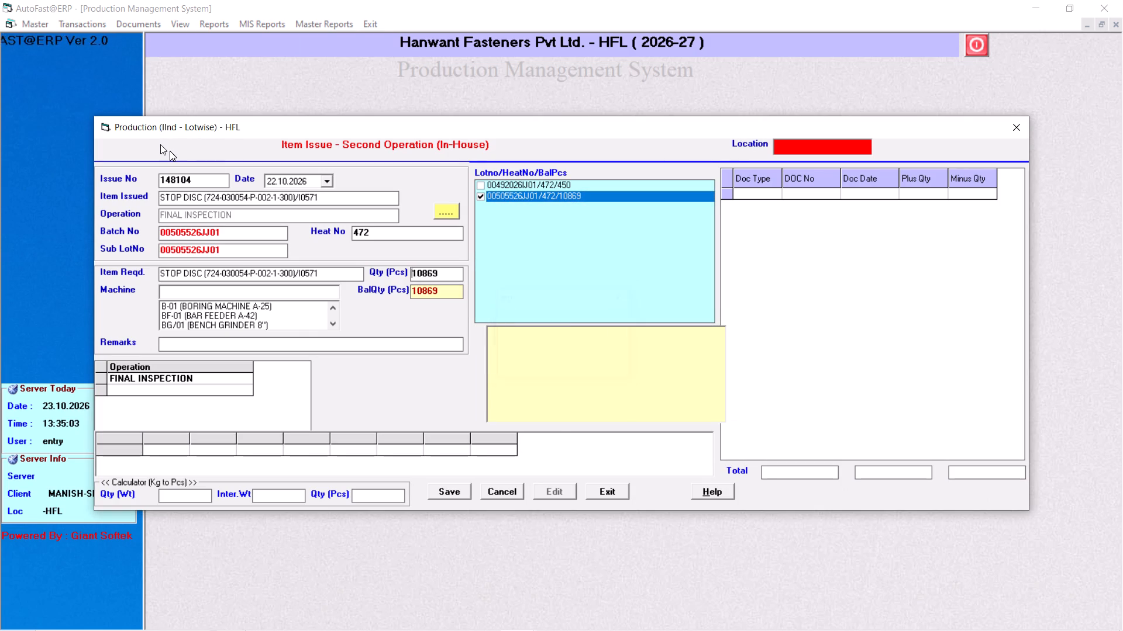
{"action": "key", "text": "Right"}
{"action": "key", "text": "BackSpace"}
{"action": "key", "text": "Right"}
{"action": "key", "text": "BackSpace"}
{"action": "key", "text": "Right"}
{"action": "key", "text": "BackSpace"}
{"action": "key", "text": "Right"}
{"action": "key", "text": "BackSpace"}
{"action": "key", "text": "Right"}
{"action": "key", "text": "BackSpace"}
{"action": "key", "text": "Right"}
{"action": "key", "text": "BackSpace"}
{"action": "key", "text": "Right"}
{"action": "key", "text": "BackSpace"}
{"action": "key", "text": "Right"}
{"action": "key", "text": "BackSpace"}
{"action": "type", "text": "2600"}
{"action": "key", "text": "Return"}
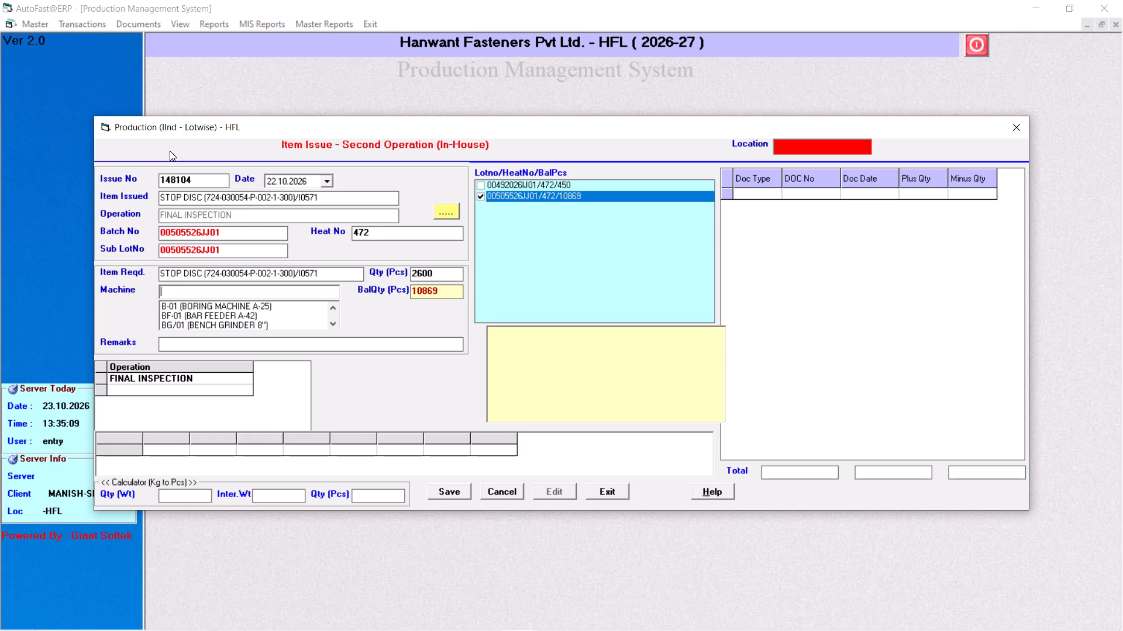
Assign machine PDI-1 to the 2600-piece issue and save the entry.
{"action": "type", "text": "pdi-"}
{"action": "key", "text": "Down"}
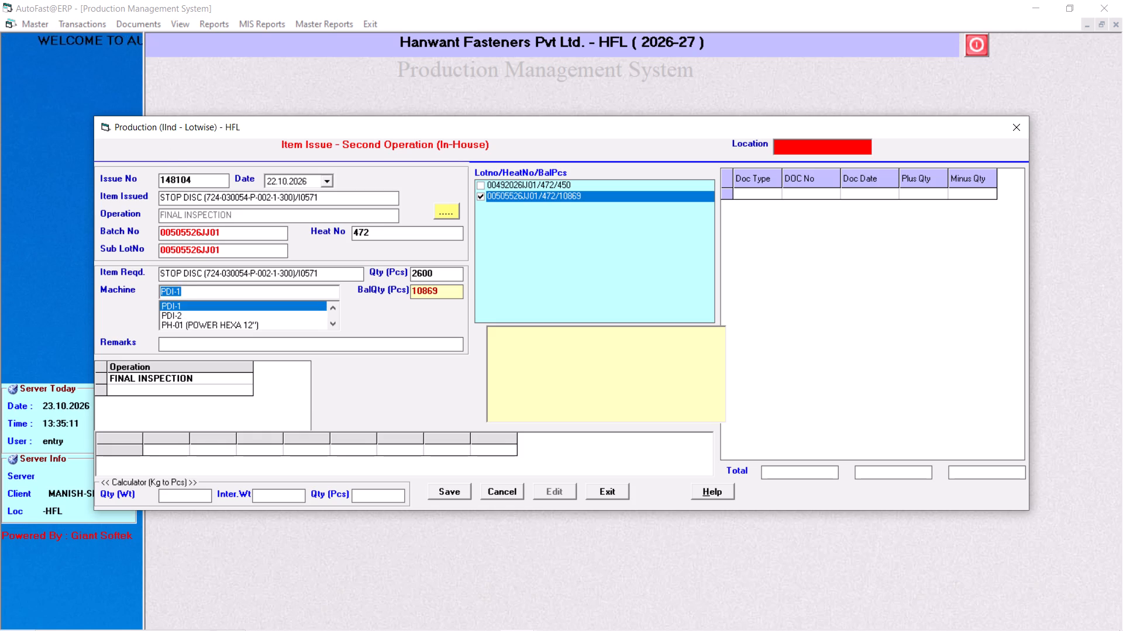
{"action": "key", "text": "Return"}
{"action": "key", "text": "Return"}
{"action": "key", "text": "Return"}
{"action": "key", "text": "Return"}
{"action": "key", "text": "Return"}
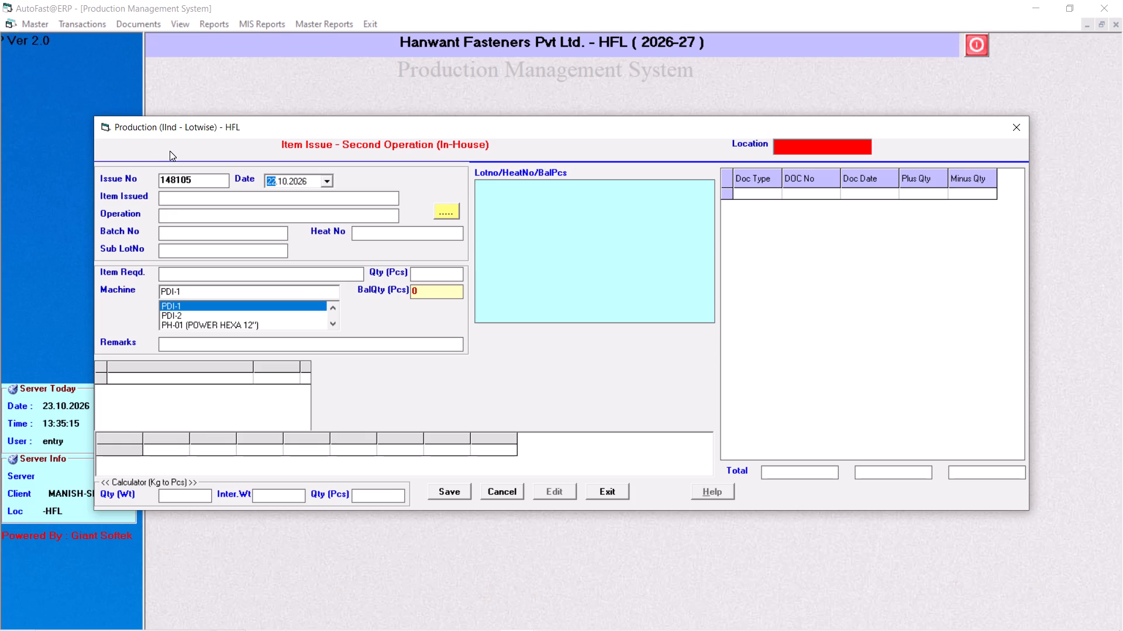
In a new second-operation issue dated 22.10.2026, search items for %shaft and choose SHAFT GEAR SHIFT (STAR) / N8080549/I0159.
{"action": "key", "text": "Return"}
{"action": "key", "text": "Return"}
{"action": "key", "text": "shift+Return"}
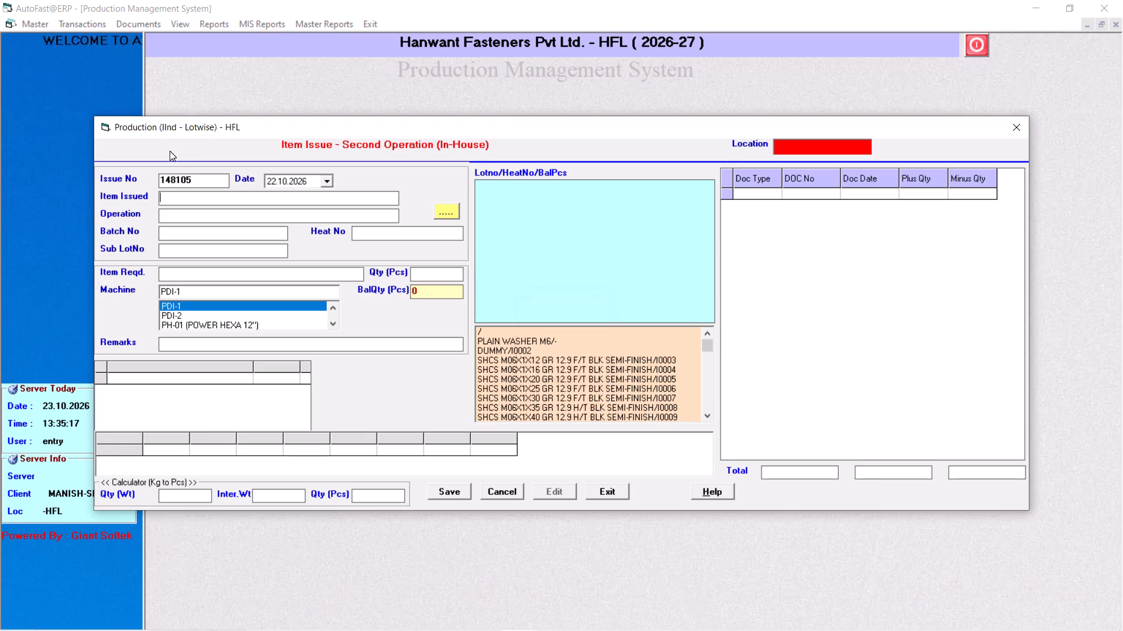
{"action": "key", "text": "shift+Return"}
{"action": "key", "text": "shift+percent"}
{"action": "key", "text": "Return"}
{"action": "key", "text": "shift+percent"}
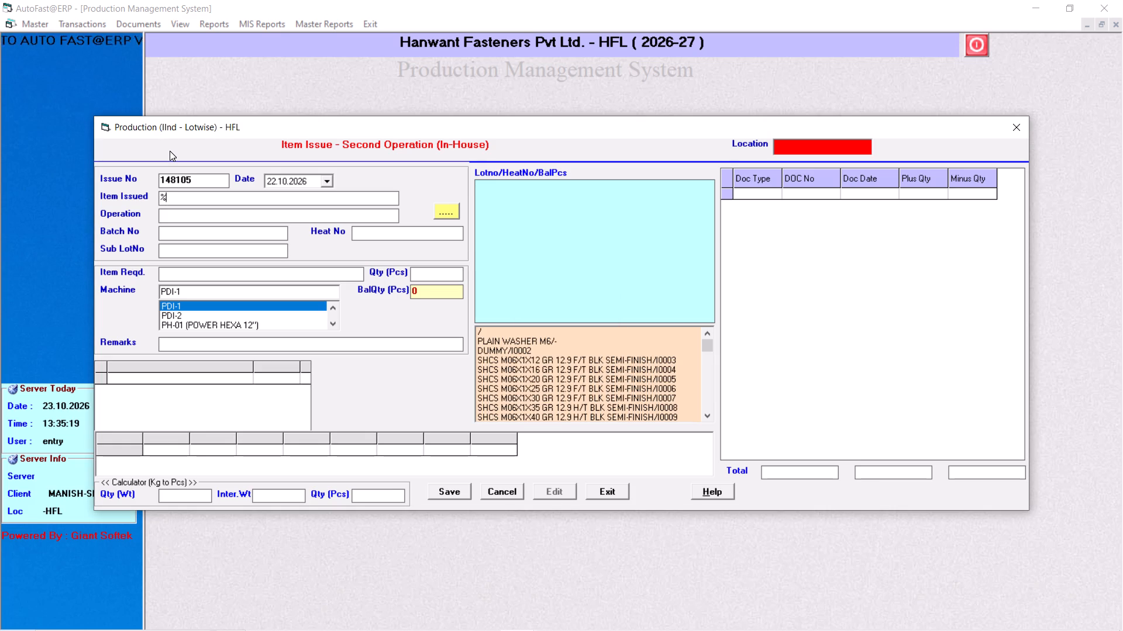
{"action": "type", "text": "shaft"}
{"action": "key", "text": "Down"}
{"action": "key", "text": "Down"}
{"action": "key", "text": "Down"}
{"action": "key", "text": "Down"}
{"action": "key", "text": "Down"}
{"action": "key", "text": "Down"}
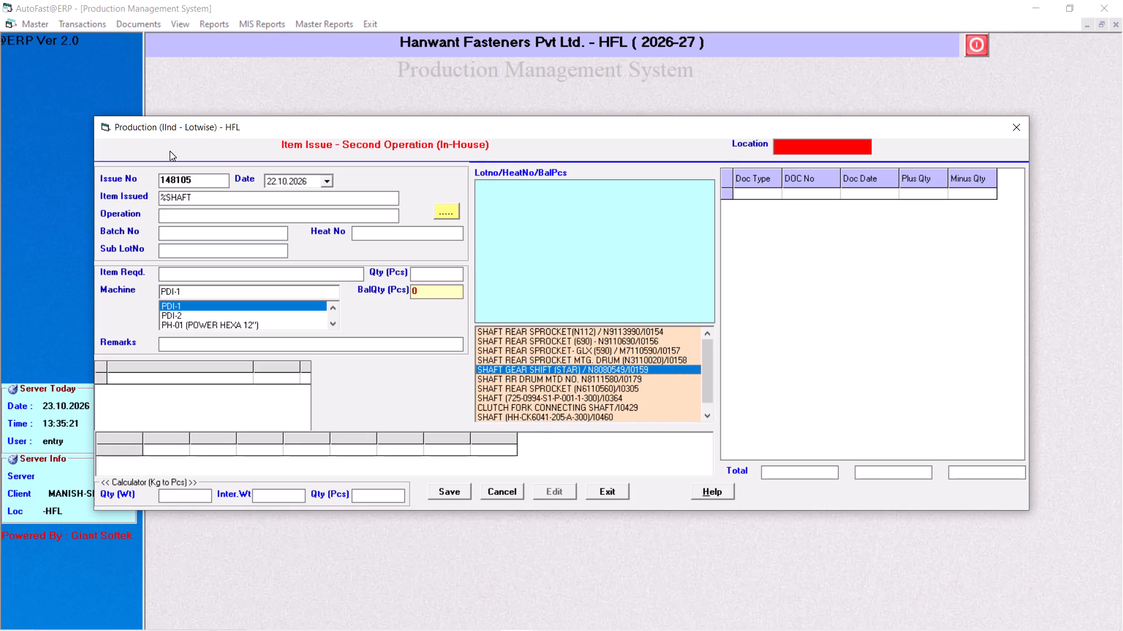
{"action": "key", "text": "Return"}
{"action": "key", "text": "Return"}
Set the operation for the SHAFT GEAR SHIFT (STAR) issue to FINAL INSPECTION.
{"action": "key", "text": "Down"}
{"action": "key", "text": "Down"}
{"action": "key", "text": "Down"}
{"action": "key", "text": "Down"}
{"action": "key", "text": "Down"}
{"action": "key", "text": "Down"}
{"action": "key", "text": "Down"}
{"action": "key", "text": "Down"}
{"action": "key", "text": "Down"}
{"action": "key", "text": "Down"}
{"action": "key", "text": "Down"}
{"action": "key", "text": "Down"}
{"action": "key", "text": "Down"}
{"action": "key", "text": "Down"}
{"action": "key", "text": "Down"}
{"action": "key", "text": "Down"}
{"action": "key", "text": "Down"}
{"action": "key", "text": "Down"}
{"action": "key", "text": "Down"}
{"action": "key", "text": "Down"}
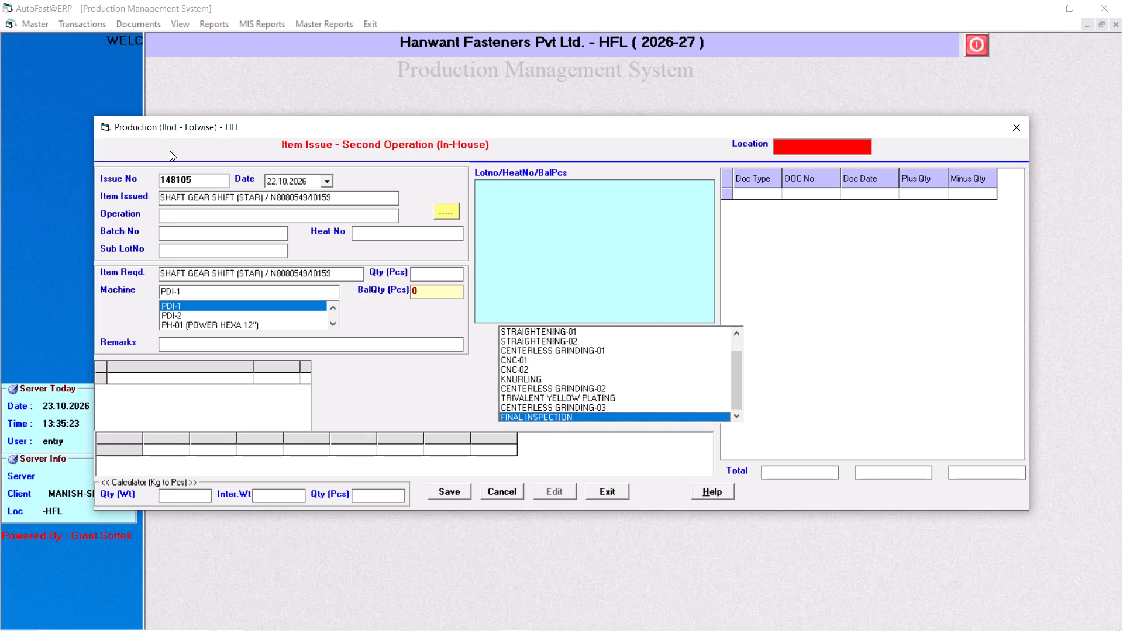
{"action": "key", "text": "Return"}
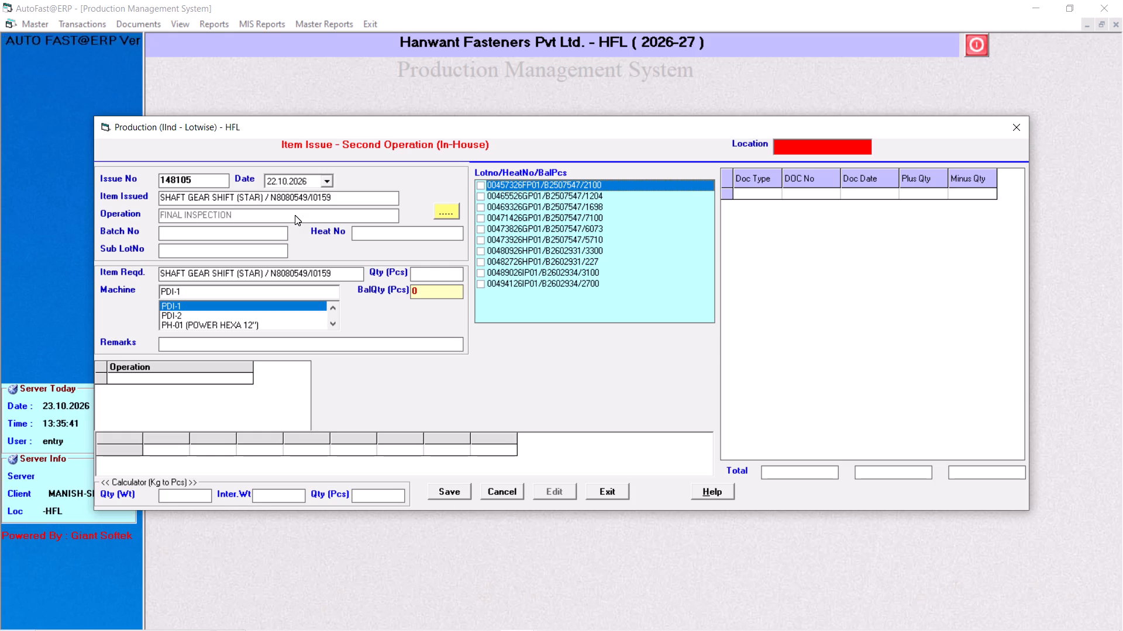
Select lot 00457326FP01 with heat number B2507547 and save the 2100-piece issue on machine PDI-1.
{"action": "left_click", "coordinate": [481, 187]}
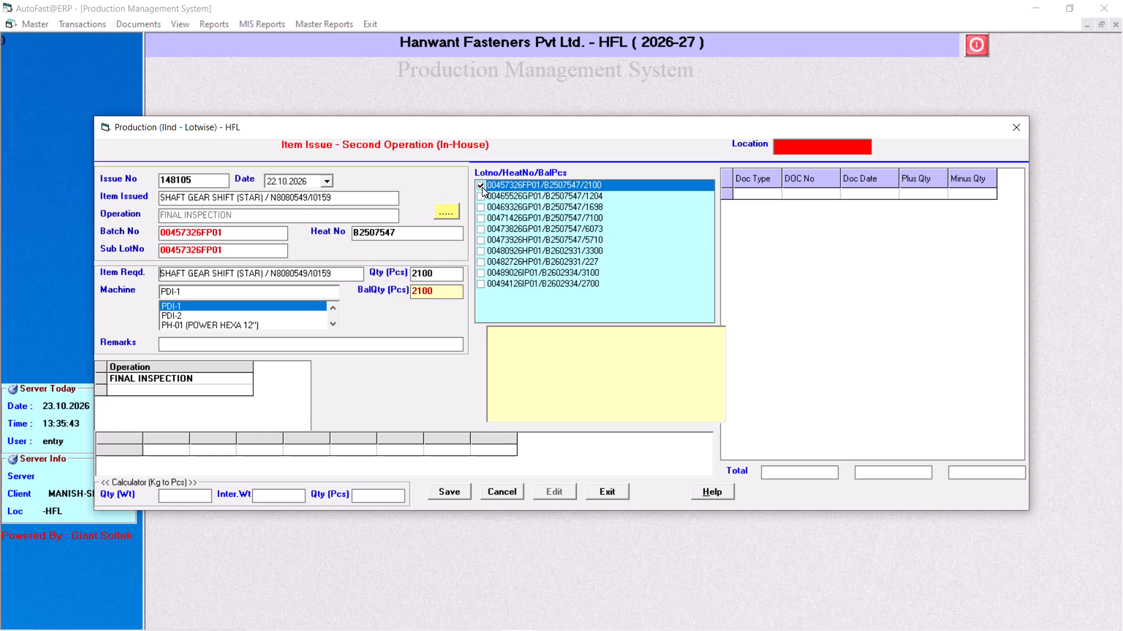
{"action": "key", "text": "Return"}
{"action": "key", "text": "Return"}
{"action": "key", "text": "Return"}
{"action": "key", "text": "Return"}
{"action": "key", "text": "Return"}
{"action": "key", "text": "Return"}
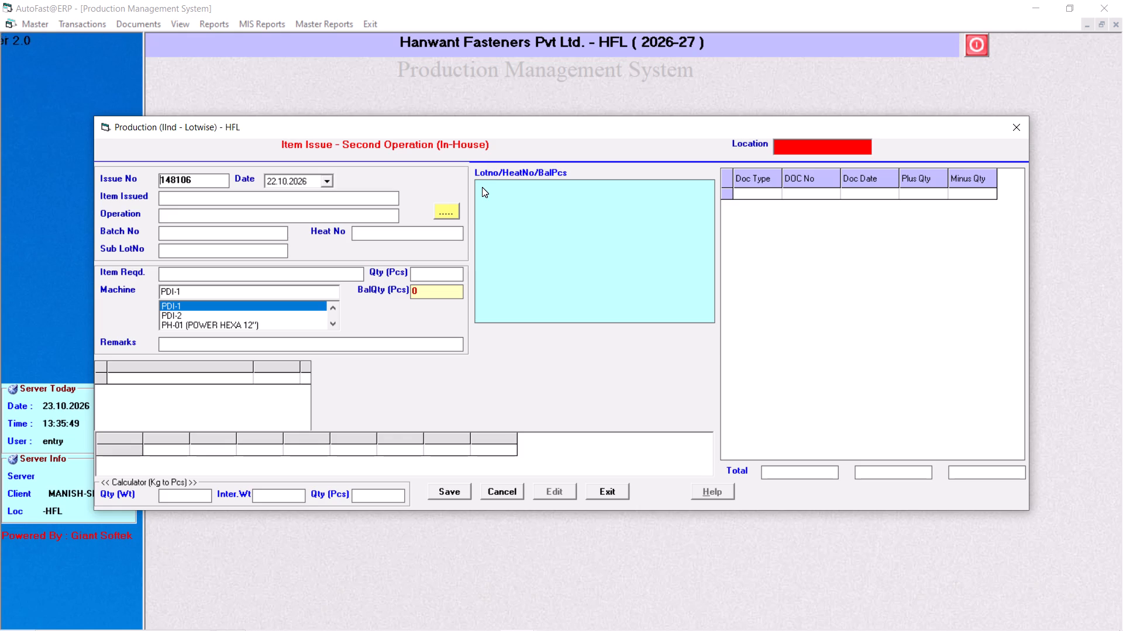
In the fresh issue form dated 22.10.2026, search for %shaft and choose SHAFT GEAR SHIFT (STAR) / N8080549/I0159 again.
{"action": "key", "text": "Return"}
{"action": "key", "text": "shift+Return"}
{"action": "key", "text": "shift+Return"}
{"action": "key", "text": "shift+Return"}
{"action": "key", "text": "shift+percent"}
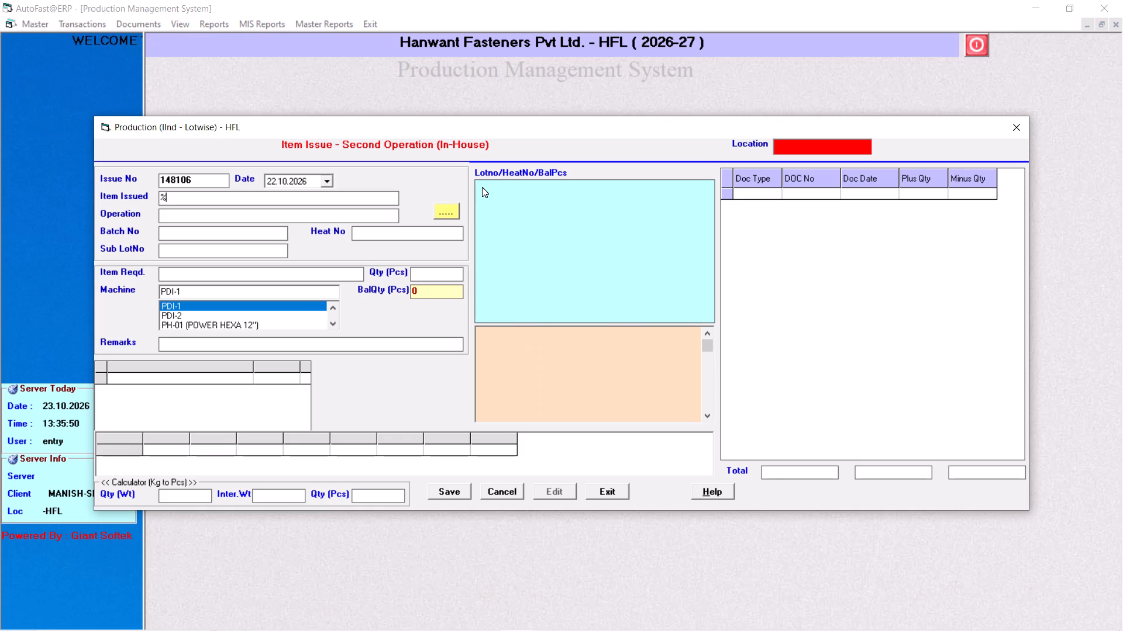
{"action": "type", "text": "shaft"}
{"action": "key", "text": "Down"}
{"action": "key", "text": "Down"}
{"action": "key", "text": "Down"}
{"action": "key", "text": "Down"}
{"action": "key", "text": "Down"}
{"action": "key", "text": "Down"}
{"action": "key", "text": "Return"}
{"action": "key", "text": "Return"}
Set the operation of this second shaft issue to FINAL INSPECTION.
{"action": "key", "text": "Down"}
{"action": "key", "text": "Down"}
{"action": "key", "text": "Down"}
{"action": "key", "text": "Down"}
{"action": "key", "text": "Down"}
{"action": "key", "text": "Down"}
{"action": "key", "text": "Down"}
{"action": "key", "text": "Down"}
{"action": "key", "text": "Down"}
{"action": "key", "text": "Down"}
{"action": "key", "text": "Down"}
{"action": "key", "text": "Down"}
{"action": "key", "text": "Down"}
{"action": "key", "text": "Down"}
{"action": "key", "text": "Down"}
{"action": "key", "text": "Down"}
{"action": "key", "text": "Down"}
{"action": "key", "text": "Down"}
{"action": "key", "text": "Down"}
{"action": "key", "text": "Down"}
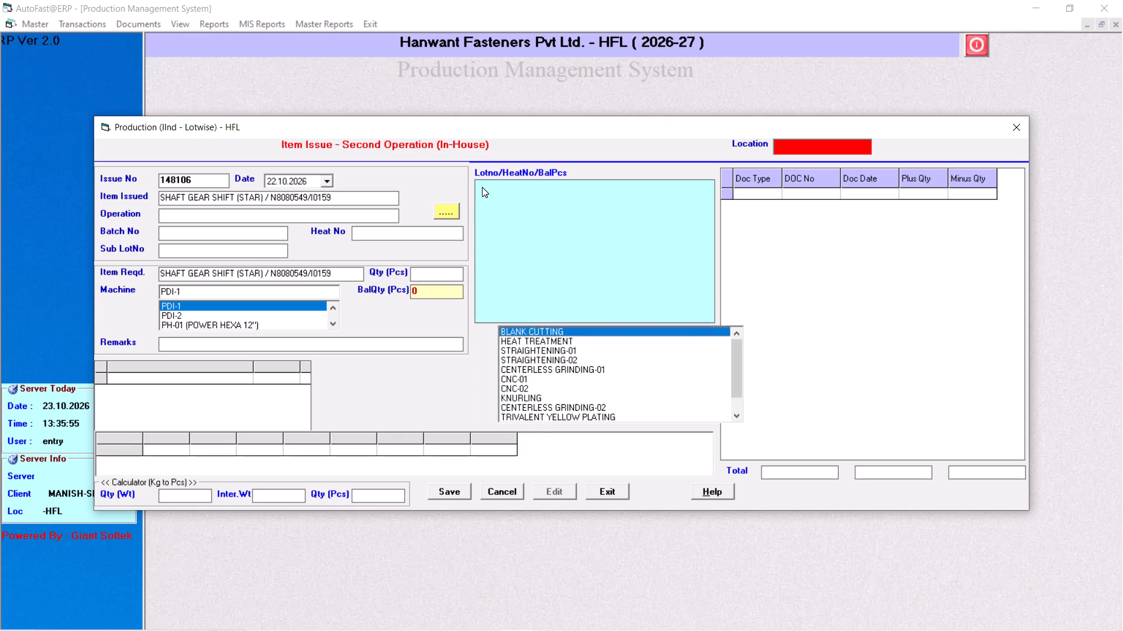
{"action": "key", "text": "Return"}
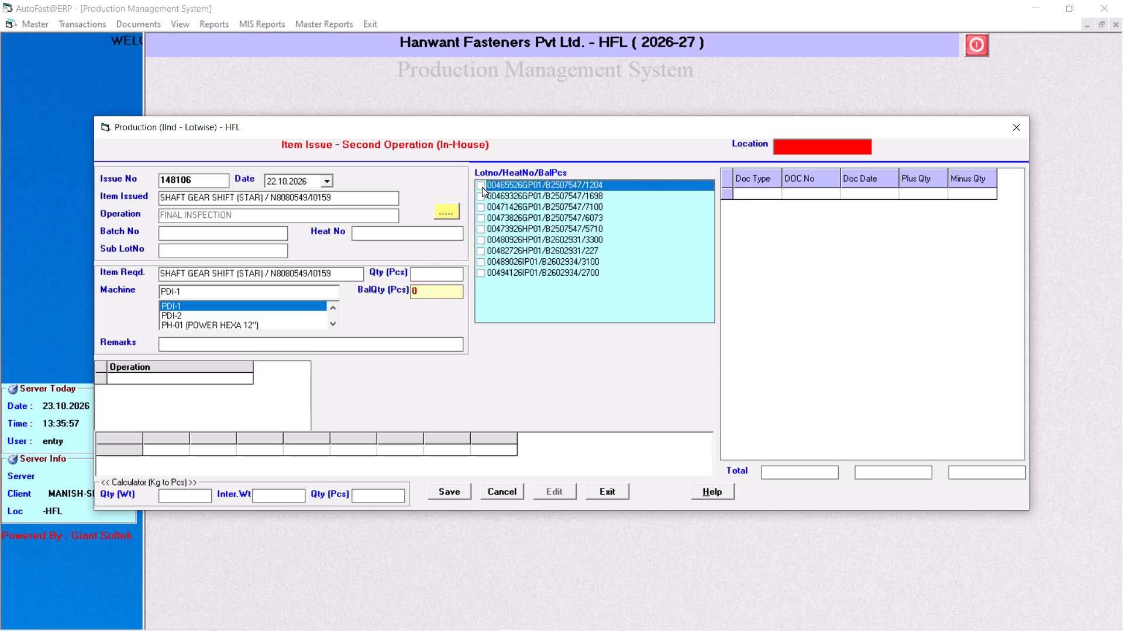
Select lot 00465526GP01 with heat number B2507547 and save the issue of its 1204 pieces on machine PDI-1.
{"action": "key", "text": "space"}
{"action": "key", "text": "Return"}
{"action": "key", "text": "Return"}
{"action": "key", "text": "Return"}
{"action": "key", "text": "Return"}
{"action": "key", "text": "Return"}
{"action": "key", "text": "Return"}
{"action": "key", "text": "Return"}
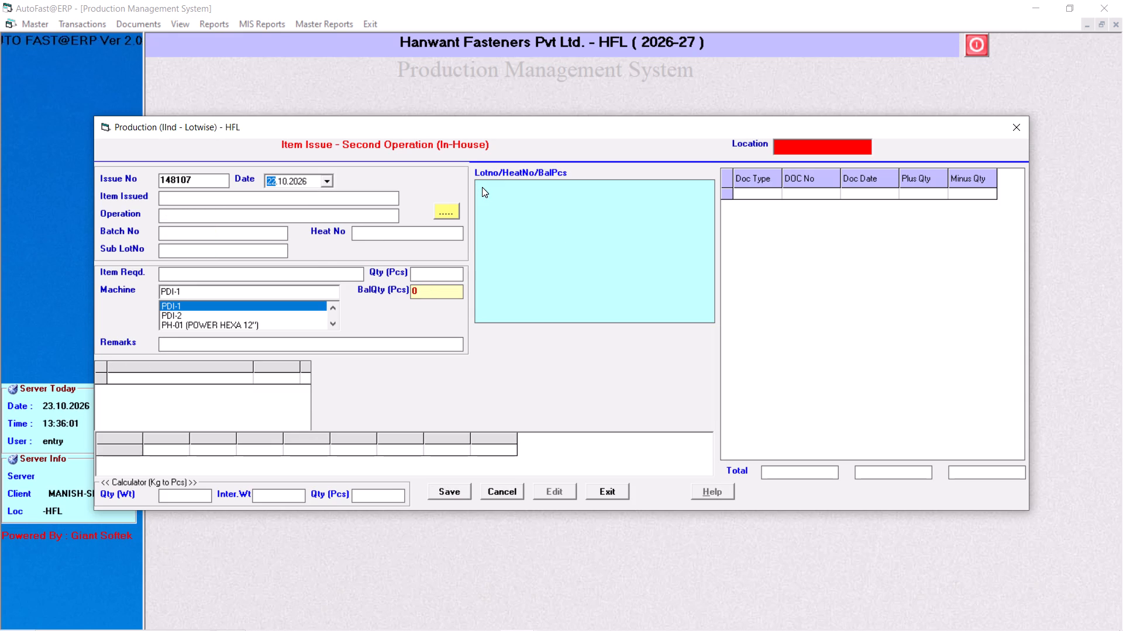
Start another issue dated 22.10.2026 by searching for %shaft and choosing SHAFT GEAR SHIFT (STAR) / N8080549/I0159.
{"action": "key", "text": "Return"}
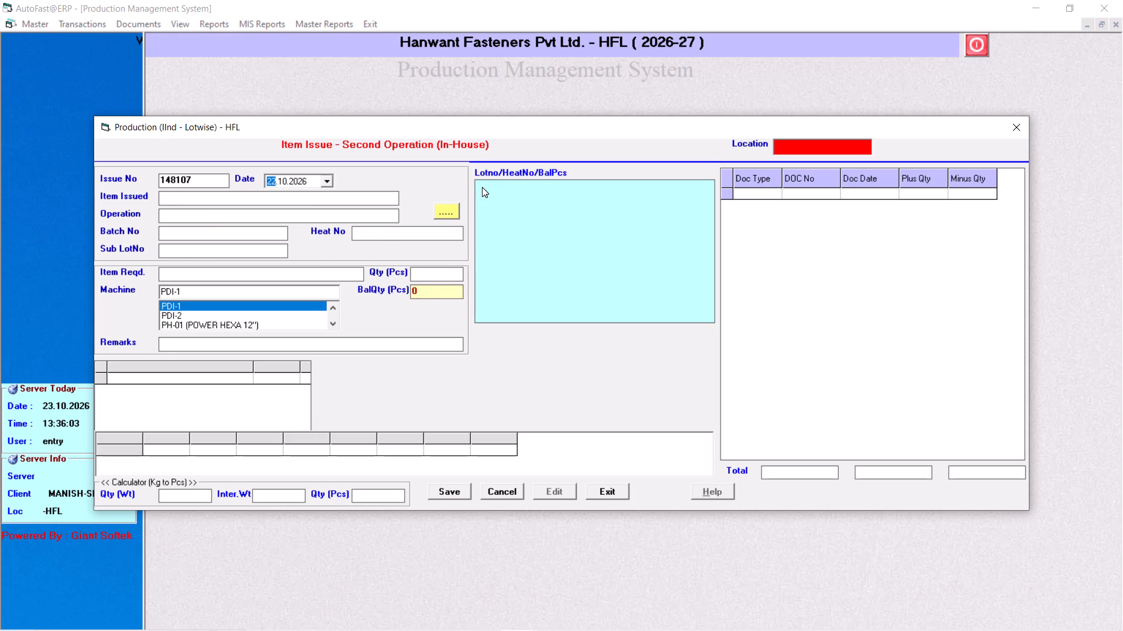
{"action": "key", "text": "Return"}
{"action": "key", "text": "shift+Return"}
{"action": "type", "text": "%shaft"}
{"action": "key", "text": "Down"}
{"action": "key", "text": "Down"}
{"action": "key", "text": "Down"}
{"action": "key", "text": "Down"}
{"action": "key", "text": "Down"}
{"action": "key", "text": "Down"}
{"action": "key", "text": "Return"}
{"action": "key", "text": "Return"}
Set the operation of this third shaft issue to FINAL INSPECTION.
{"action": "key", "text": "Down"}
{"action": "key", "text": "Down"}
{"action": "key", "text": "Down"}
{"action": "key", "text": "Down"}
{"action": "key", "text": "Down"}
{"action": "key", "text": "Down"}
{"action": "key", "text": "Down"}
{"action": "key", "text": "Down"}
{"action": "key", "text": "Down"}
{"action": "key", "text": "Down"}
{"action": "key", "text": "Down"}
{"action": "key", "text": "Down"}
{"action": "key", "text": "Down"}
{"action": "key", "text": "Down"}
{"action": "key", "text": "Down"}
{"action": "key", "text": "Down"}
{"action": "key", "text": "Down"}
{"action": "key", "text": "Down"}
{"action": "key", "text": "Down"}
{"action": "key", "text": "Down"}
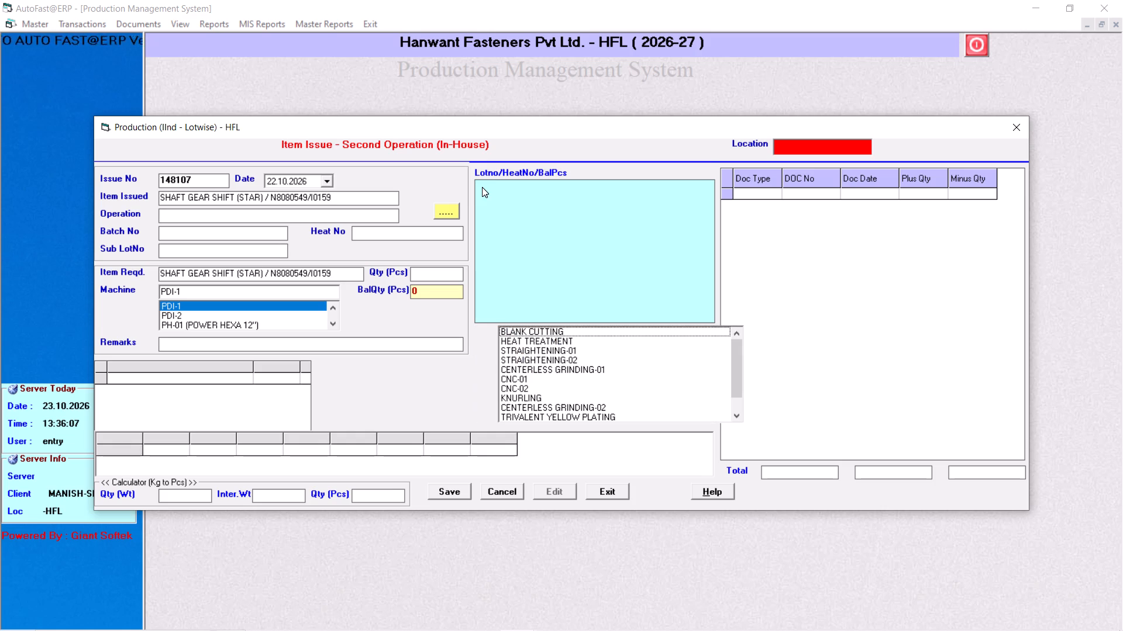
{"action": "key", "text": "Up"}
{"action": "key", "text": "Down"}
{"action": "key", "text": "Return"}
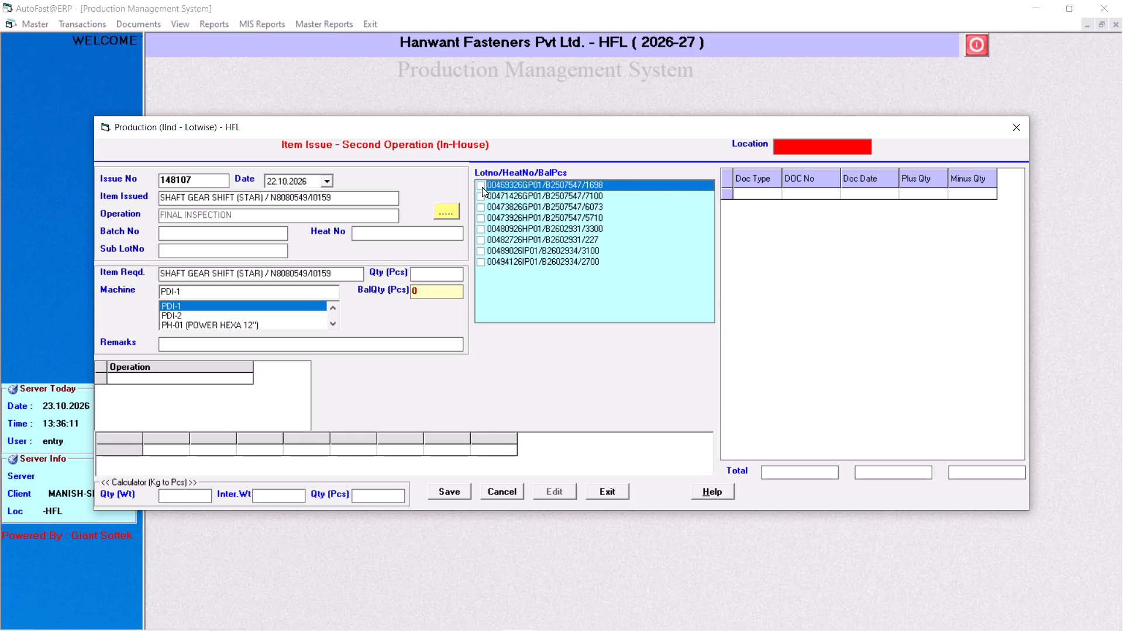
Select lot 00469326GP01 with heat number B2507547 and save the issue of its 1698 pieces on machine PDI-1.
{"action": "key", "text": "Return"}
{"action": "key", "text": "Return"}
{"action": "key", "text": "Return"}
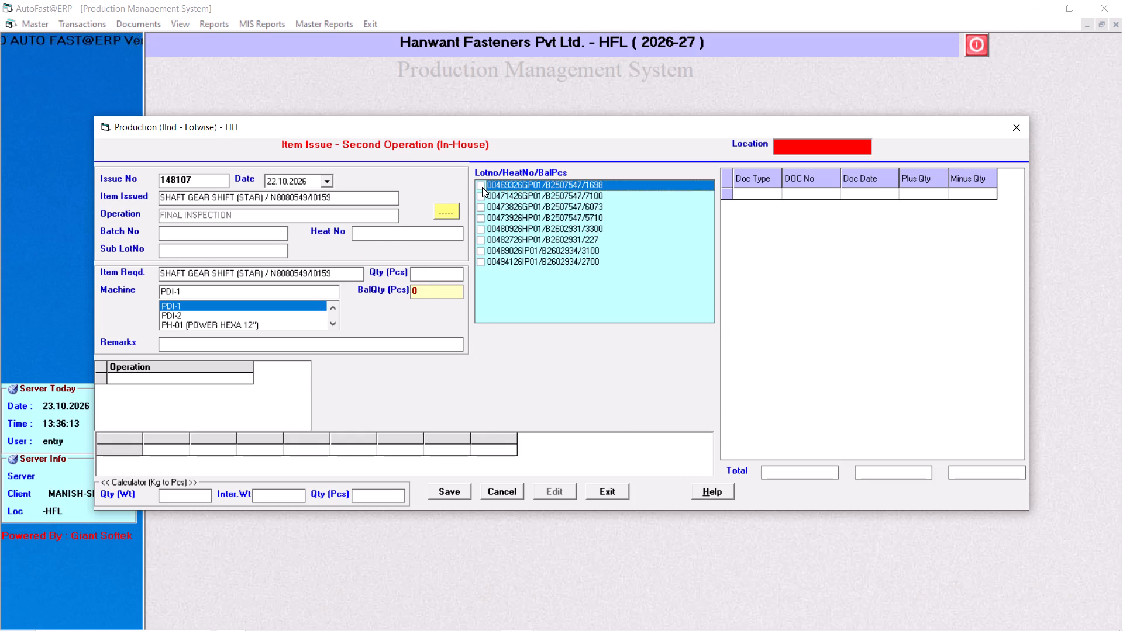
{"action": "key", "text": "space"}
{"action": "key", "text": "Return"}
{"action": "key", "text": "Return"}
{"action": "key", "text": "Return"}
{"action": "key", "text": "Return"}
{"action": "key", "text": "Return"}
{"action": "key", "text": "Return"}
{"action": "key", "text": "Return"}
{"action": "key", "text": "Return"}
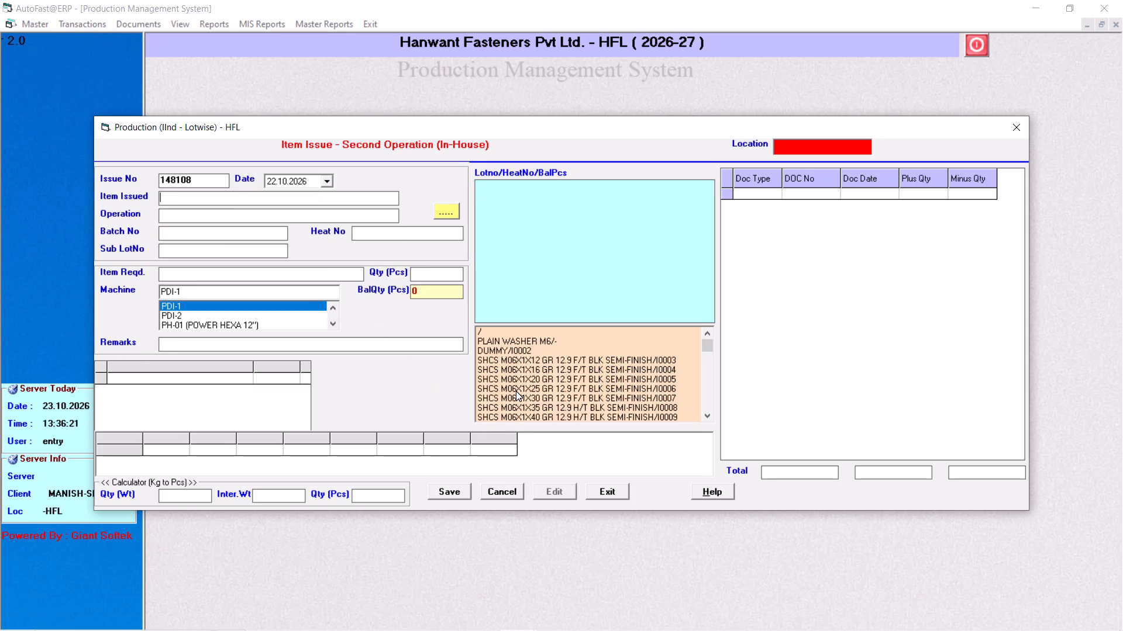
In the next blank issue form, search for %shaft and choose SHAFT GEAR SHIFT (STAR) / N8080549/I0159 as the issued item.
{"action": "key", "text": "Return"}
{"action": "key", "text": "Return"}
{"action": "key", "text": "shift+percent"}
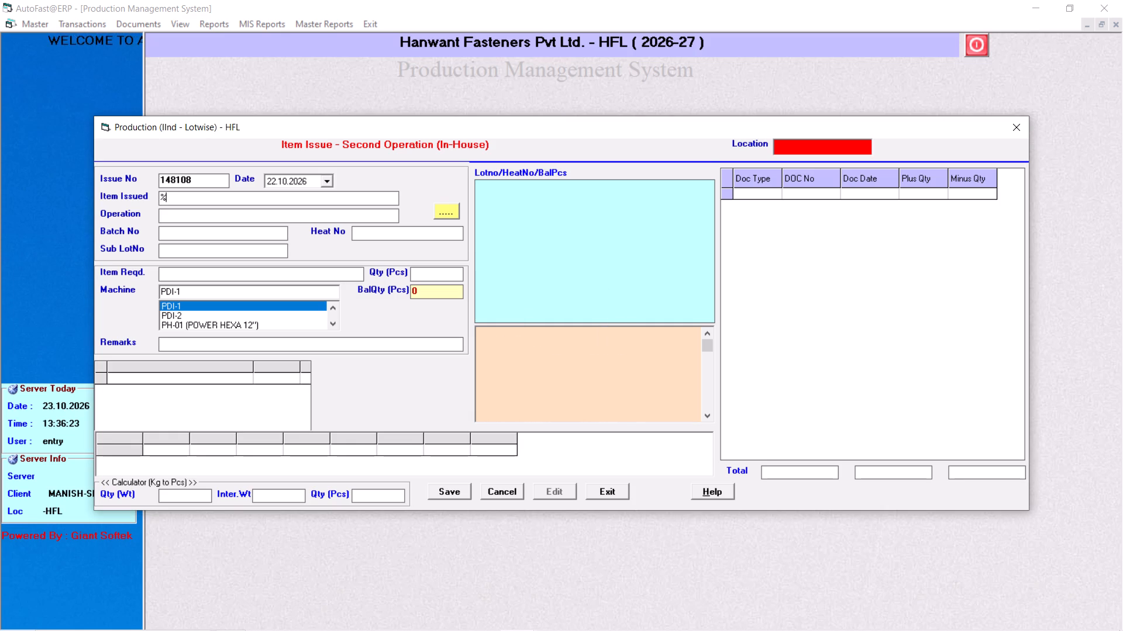
{"action": "type", "text": "shaft"}
{"action": "key", "text": "Down"}
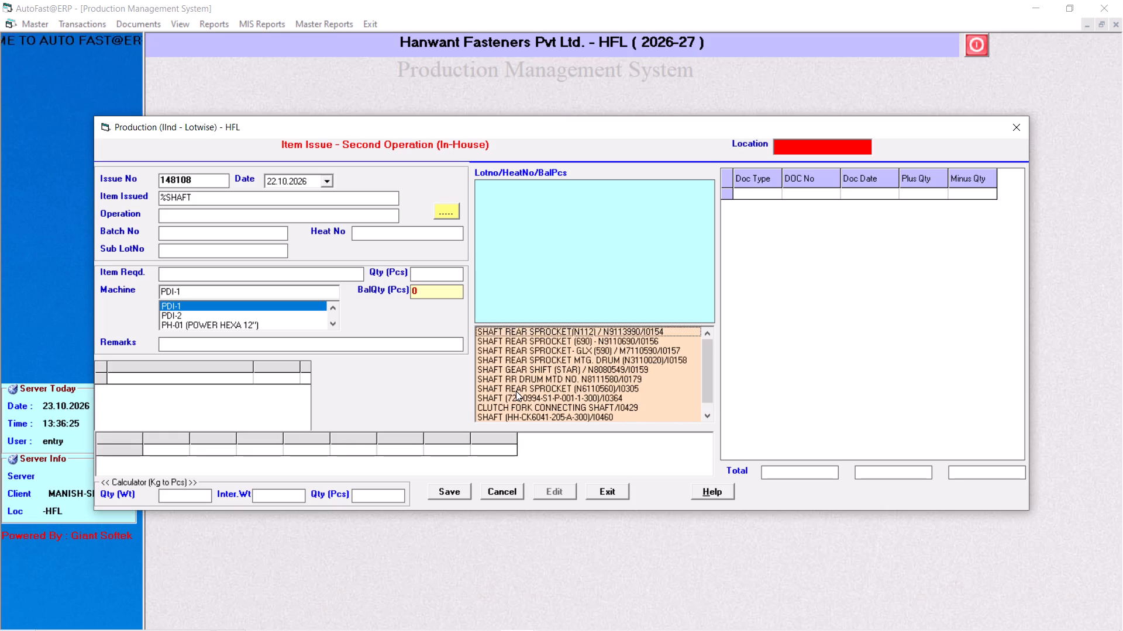
{"action": "key", "text": "Down"}
{"action": "key", "text": "Down"}
{"action": "key", "text": "Down"}
{"action": "key", "text": "Down"}
{"action": "key", "text": "Down"}
{"action": "key", "text": "Return"}
{"action": "key", "text": "Return"}
Set the operation of the SHAFT GEAR SHIFT (STAR) issue to FINAL INSPECTION.
{"action": "key", "text": "Down"}
{"action": "key", "text": "Down"}
{"action": "key", "text": "Down"}
{"action": "key", "text": "Down"}
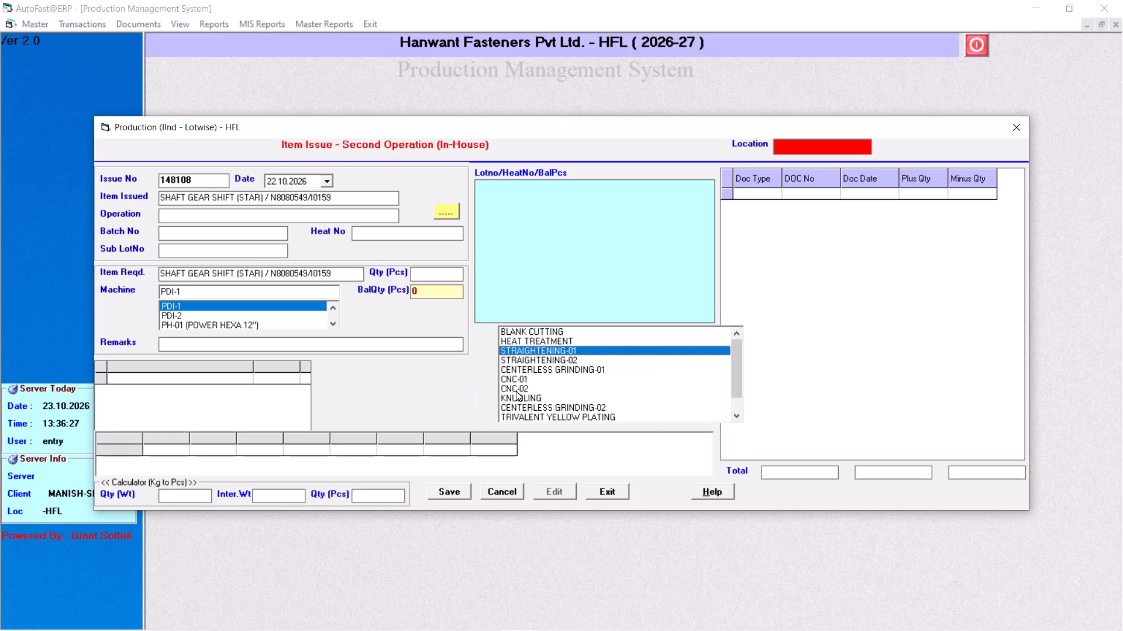
{"action": "key", "text": "Down"}
{"action": "key", "text": "Down"}
{"action": "key", "text": "Down"}
{"action": "key", "text": "Down"}
{"action": "key", "text": "Down"}
{"action": "key", "text": "Down"}
{"action": "key", "text": "Down"}
{"action": "key", "text": "Down"}
{"action": "key", "text": "Down"}
{"action": "key", "text": "Down"}
{"action": "key", "text": "Down"}
{"action": "key", "text": "Down"}
{"action": "key", "text": "Down"}
{"action": "key", "text": "Down"}
{"action": "key", "text": "Down"}
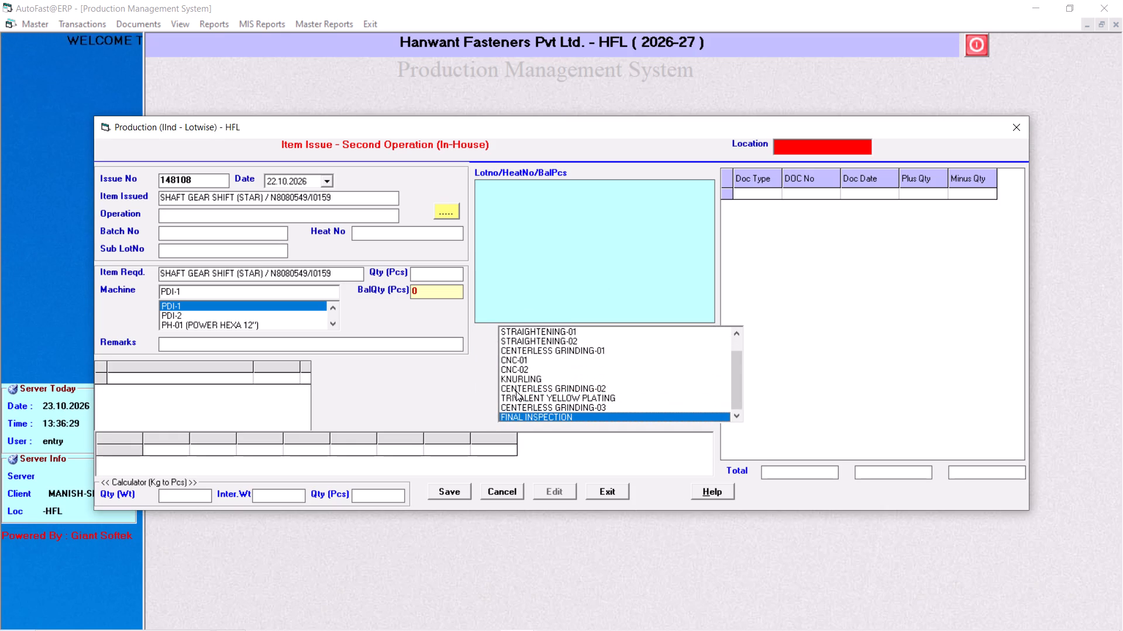
{"action": "key", "text": "Down"}
{"action": "key", "text": "Down"}
{"action": "key", "text": "Down"}
{"action": "key", "text": "Down"}
{"action": "key", "text": "Return"}
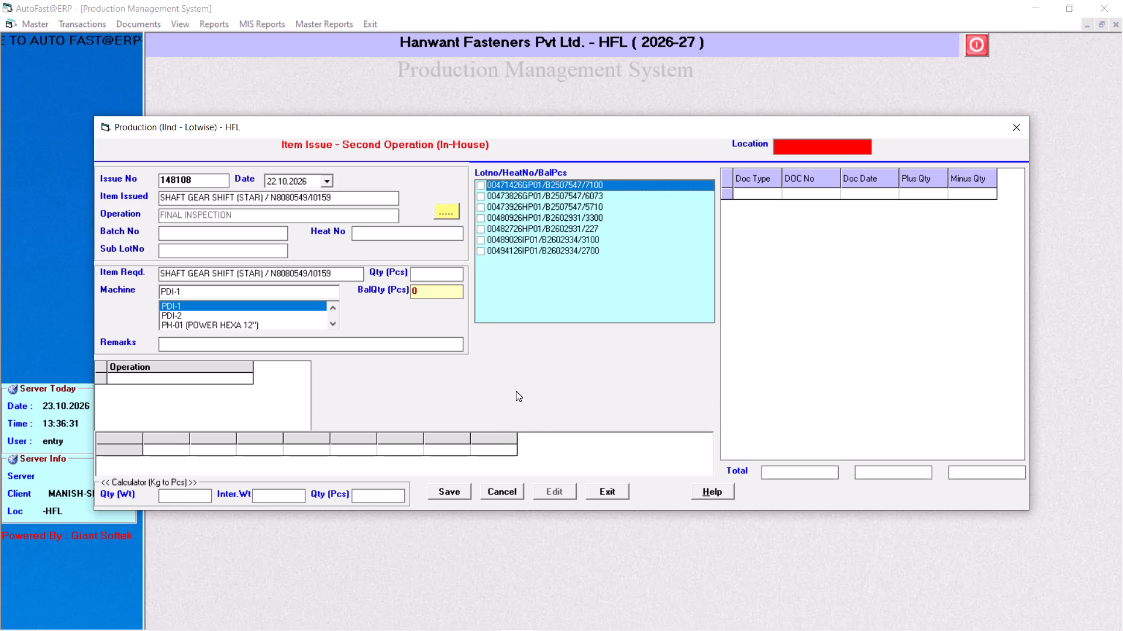
Select lot 00471426GP01 with heat number B2507547, set its quantity to 5300 pieces and save the issue on machine PDI-1.
{"action": "key", "text": "space"}
{"action": "key", "text": "Return"}
{"action": "key", "text": "Right"}
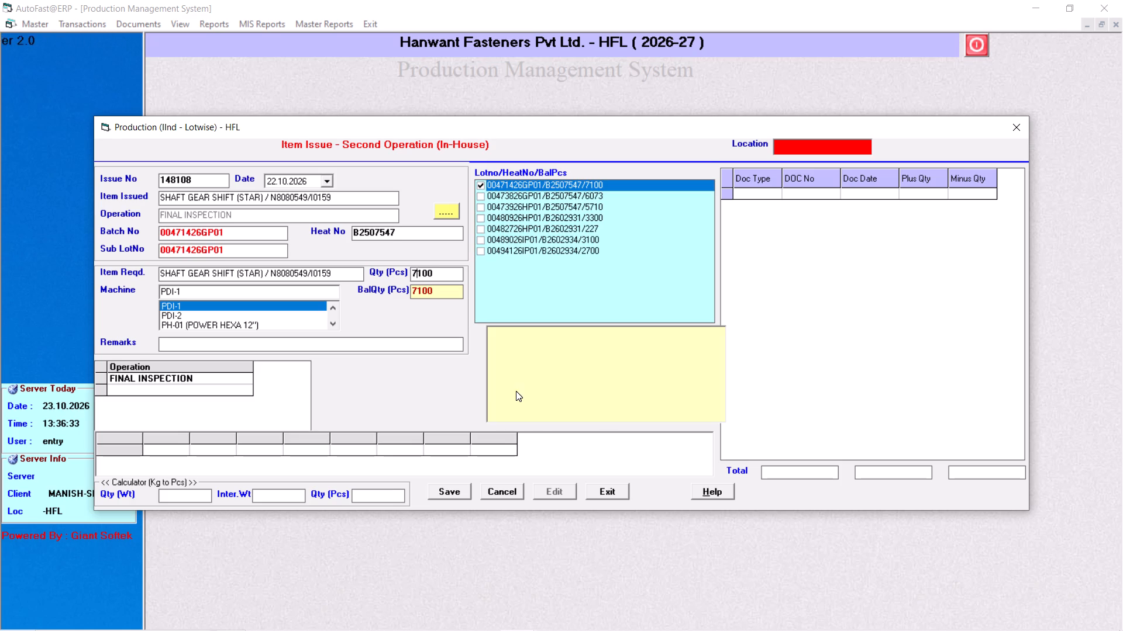
{"action": "key", "text": "BackSpace"}
{"action": "key", "text": "Right"}
{"action": "key", "text": "BackSpace"}
{"action": "key", "text": "Right"}
{"action": "key", "text": "BackSpace"}
{"action": "key", "text": "Right"}
{"action": "key", "text": "BackSpace"}
{"action": "key", "text": "Right"}
{"action": "type", "text": "5300"}
{"action": "key", "text": "Return"}
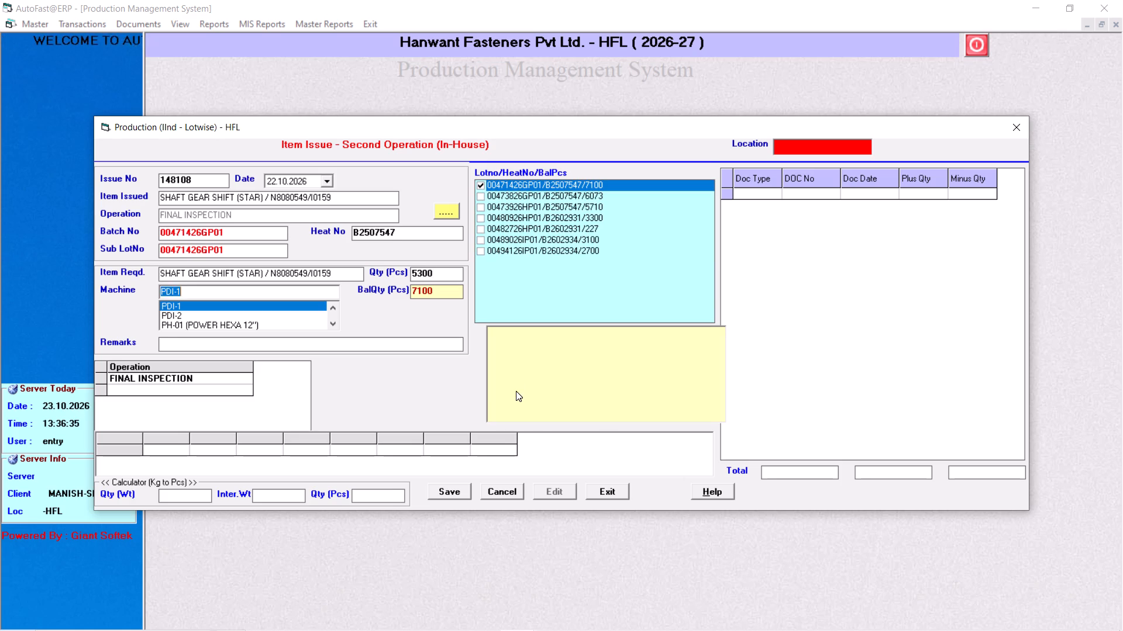
{"action": "key", "text": "Return"}
{"action": "key", "text": "Return"}
{"action": "key", "text": "Return"}
{"action": "key", "text": "Return"}
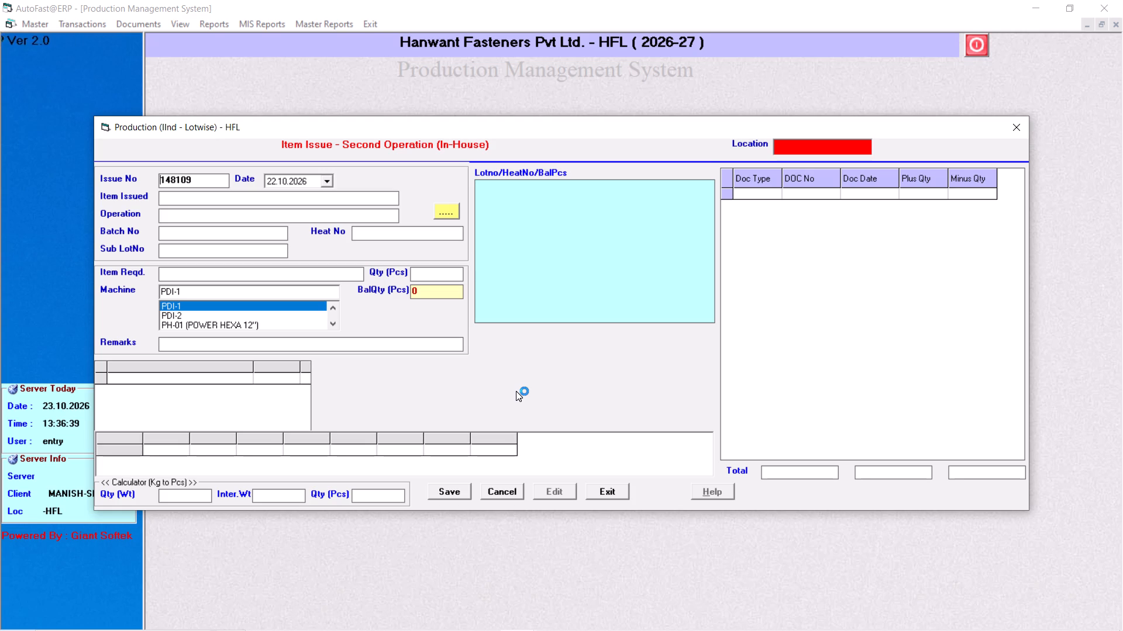
Start another issue dated 22.10.2026 by searching for %p-11 and choosing NUT INSERT 5 MM P-11/I0279.
{"action": "key", "text": "Return"}
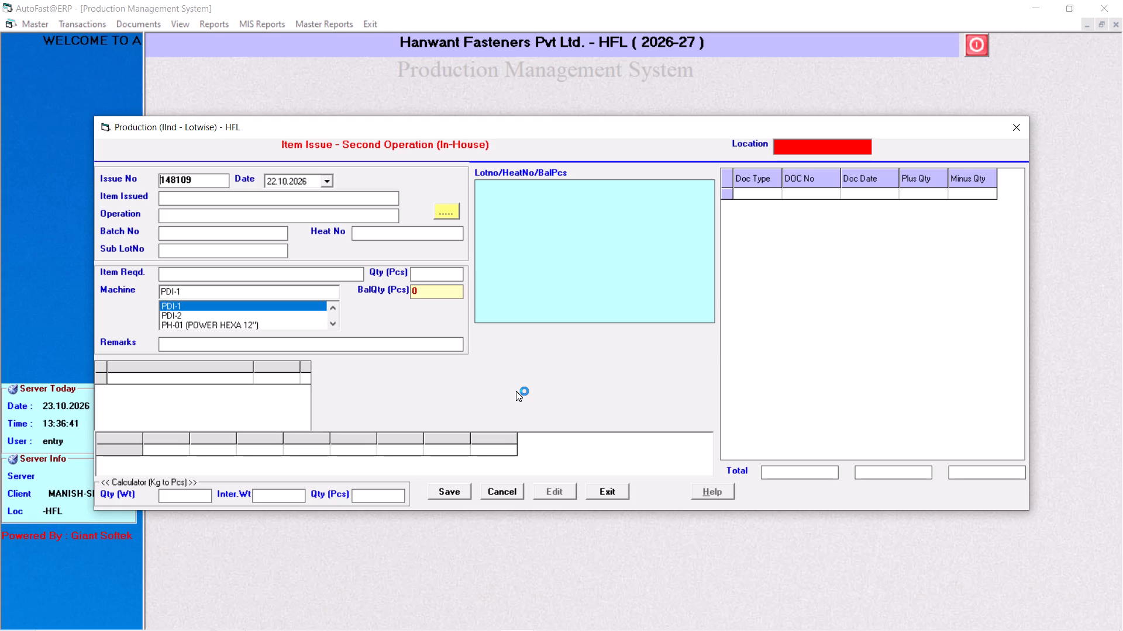
{"action": "key", "text": "Return"}
{"action": "key", "text": "shift+Return"}
{"action": "key", "text": "shift+Return"}
{"action": "key", "text": "shift+Return"}
{"action": "key", "text": "shift+percent"}
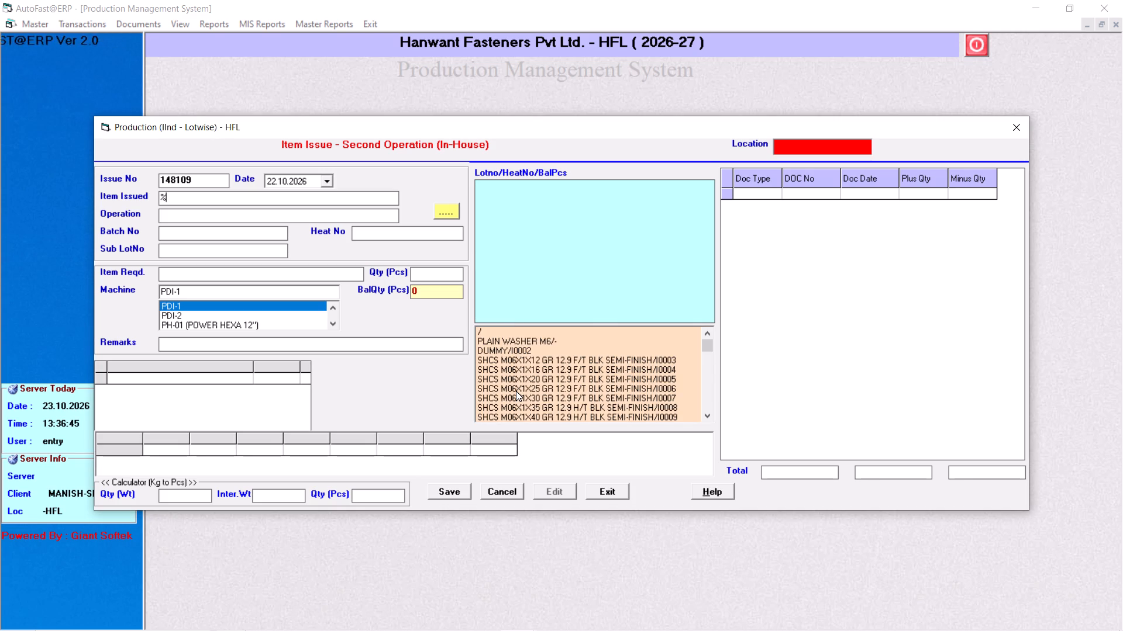
{"action": "type", "text": "p-11"}
{"action": "key", "text": "Down"}
{"action": "key", "text": "Left"}
{"action": "key", "text": "Down"}
{"action": "key", "text": "Return"}
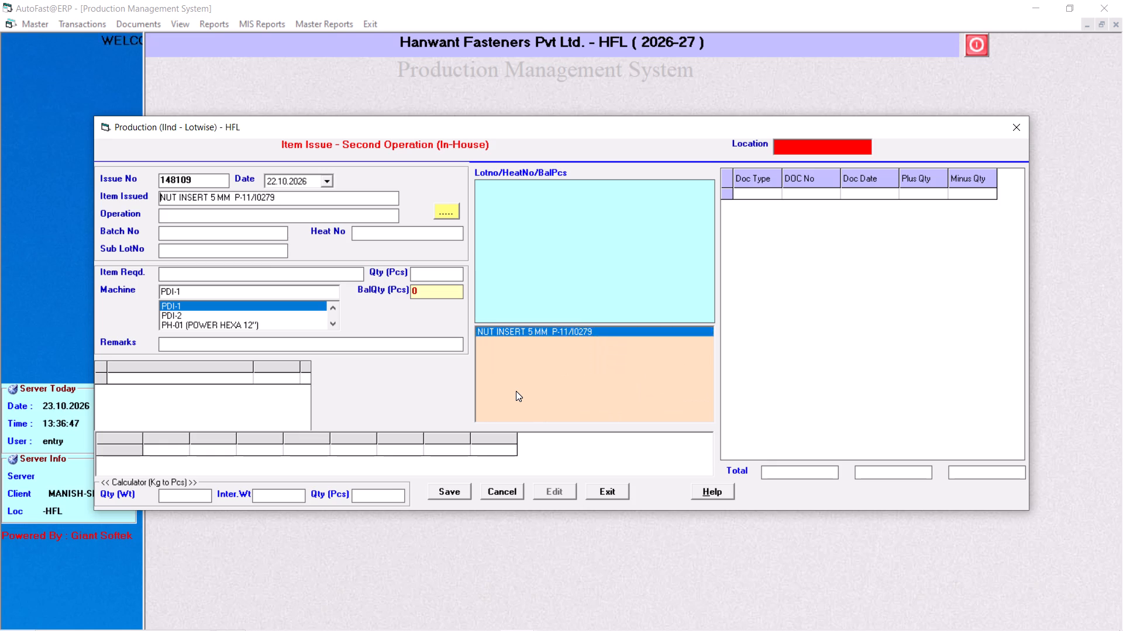
{"action": "key", "text": "Return"}
Set the operation of this nut insert issue to FINAL INSPECTION.
{"action": "key", "text": "Down"}
{"action": "key", "text": "Down"}
{"action": "key", "text": "Down"}
{"action": "key", "text": "Down"}
{"action": "key", "text": "Down"}
{"action": "key", "text": "Down"}
{"action": "key", "text": "Down"}
{"action": "key", "text": "Return"}
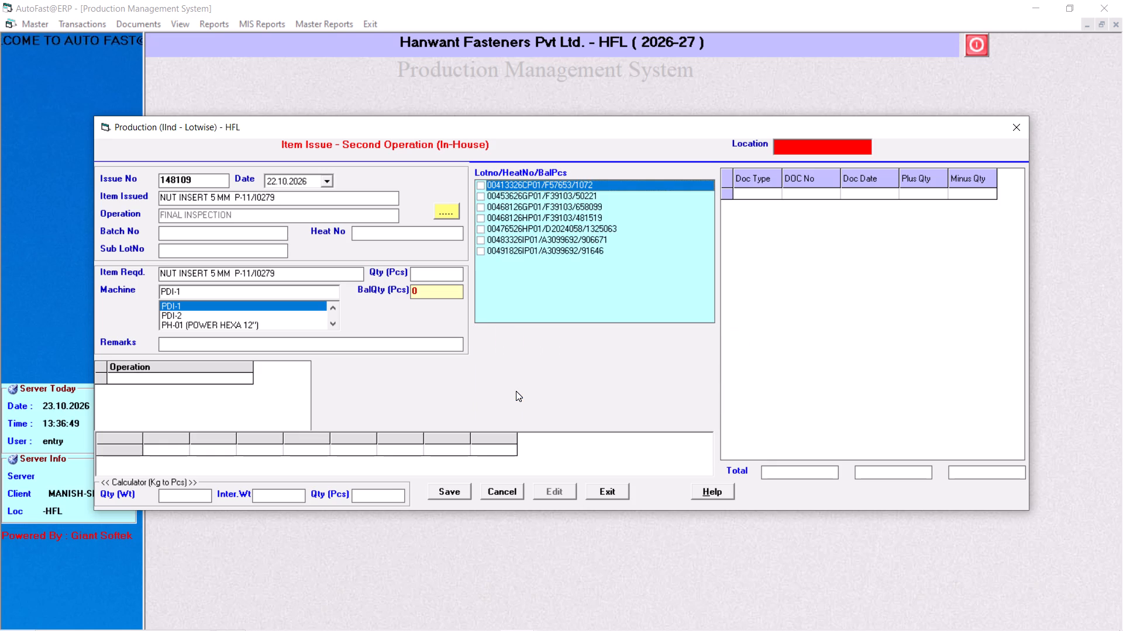
Select lot 00453626GP01 with heat number F39103, set its quantity to 18500 pieces and save the issue on machine PDI-1.
{"action": "key", "text": "Down"}
{"action": "key", "text": "space"}
{"action": "key", "text": "BackSpace"}
{"action": "key", "text": "Right"}
{"action": "key", "text": "Right"}
{"action": "key", "text": "BackSpace"}
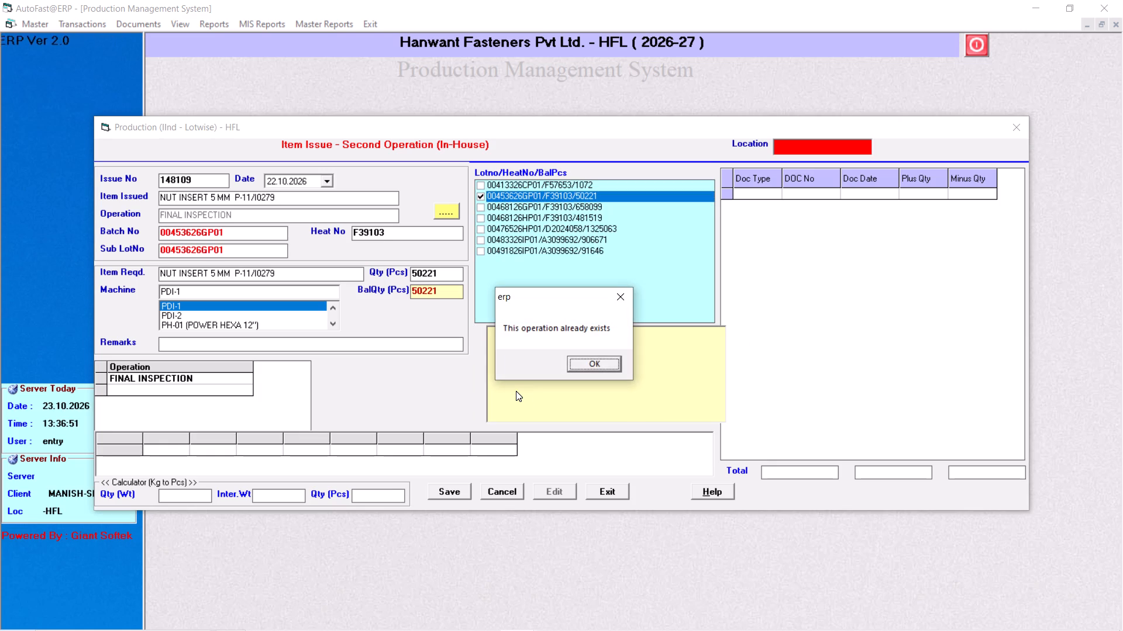
{"action": "key", "text": "Right"}
{"action": "key", "text": "BackSpace"}
{"action": "key", "text": "BackSpace"}
{"action": "key", "text": "Right"}
{"action": "key", "text": "Return"}
{"action": "key", "text": "BackSpace"}
{"action": "key", "text": "Right"}
{"action": "key", "text": "BackSpace"}
{"action": "key", "text": "Right"}
{"action": "key", "text": "BackSpace"}
{"action": "key", "text": "Right"}
{"action": "key", "text": "BackSpace"}
{"action": "key", "text": "Right"}
{"action": "key", "text": "BackSpace"}
{"action": "key", "text": "Right"}
{"action": "key", "text": "BackSpace"}
{"action": "key", "text": "Right"}
{"action": "key", "text": "BackSpace"}
{"action": "type", "text": "18500"}
{"action": "key", "text": "Return"}
{"action": "key", "text": "Return"}
{"action": "key", "text": "Return"}
{"action": "key", "text": "Return"}
{"action": "key", "text": "Return"}
{"action": "key", "text": "Return"}
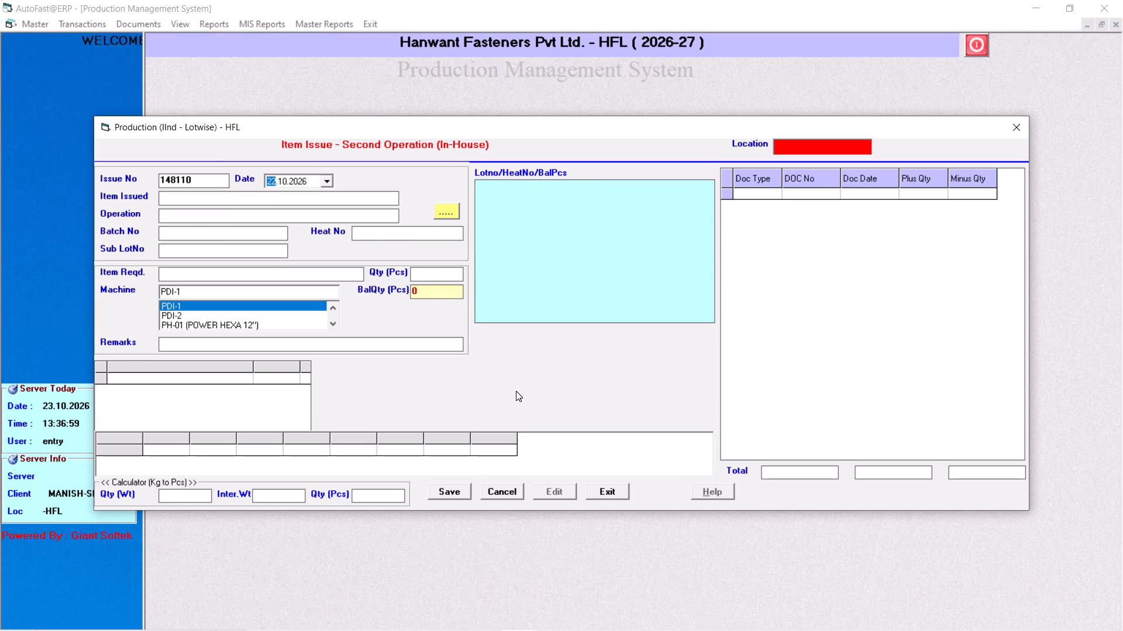
In the next blank issue form dated 22.10.2026, search for %p-11 and choose NUT INSERT 5 MM P-11/I0279 as the issued item.
{"action": "key", "text": "Return"}
{"action": "key", "text": "Return"}
{"action": "key", "text": "shift+Return"}
{"action": "key", "text": "shift+Return"}
{"action": "key", "text": "shift+percent"}
{"action": "key", "text": "shift+Return"}
{"action": "type", "text": "%p-11"}
{"action": "key", "text": "Down"}
{"action": "key", "text": "Down"}
{"action": "key", "text": "Return"}
{"action": "key", "text": "Return"}
Set the operation of the second nut insert issue to FINAL INSPECTION.
{"action": "key", "text": "Down"}
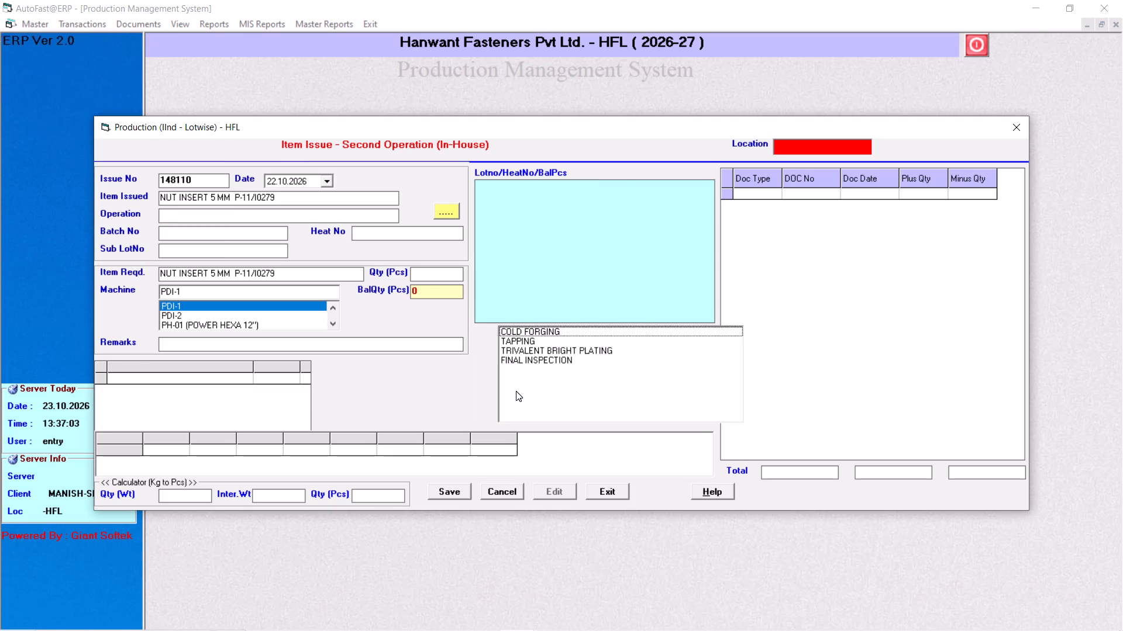
{"action": "key", "text": "Down"}
{"action": "key", "text": "Down"}
{"action": "key", "text": "Down"}
{"action": "key", "text": "Down"}
{"action": "key", "text": "Return"}
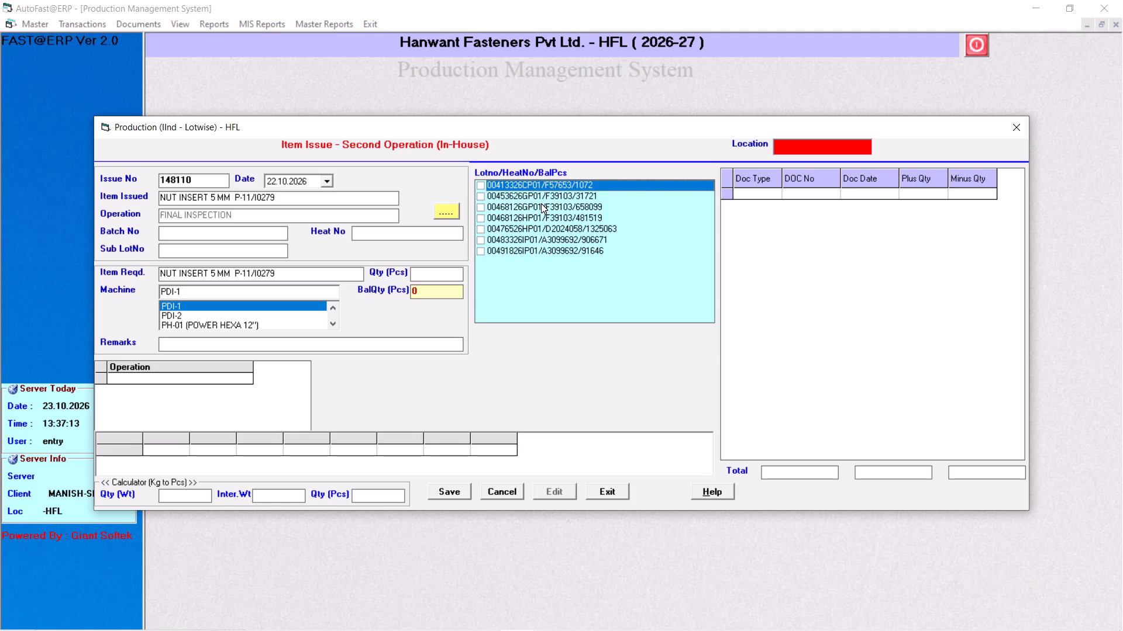
Select lot 00413326CP01 with heat number F57653 and save the issue of its 1072 pieces on machine PDI-1.
{"action": "left_click", "coordinate": [484, 187]}
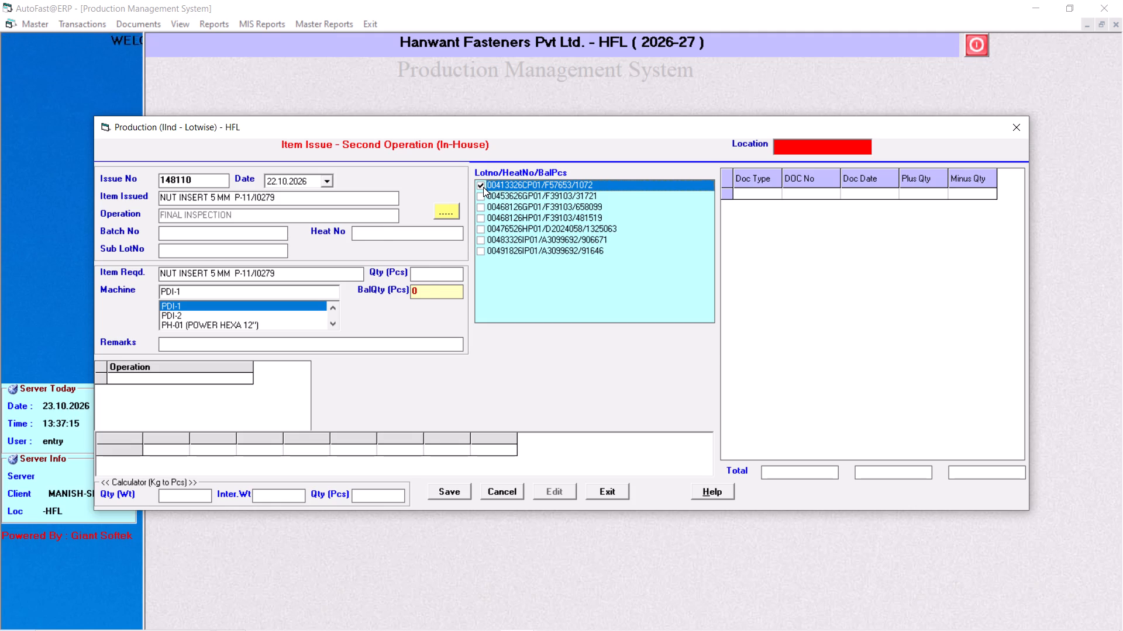
{"action": "key", "text": "Return"}
{"action": "key", "text": "Return"}
{"action": "key", "text": "Return"}
{"action": "key", "text": "Return"}
{"action": "key", "text": "Return"}
{"action": "key", "text": "Return"}
{"action": "key", "text": "Return"}
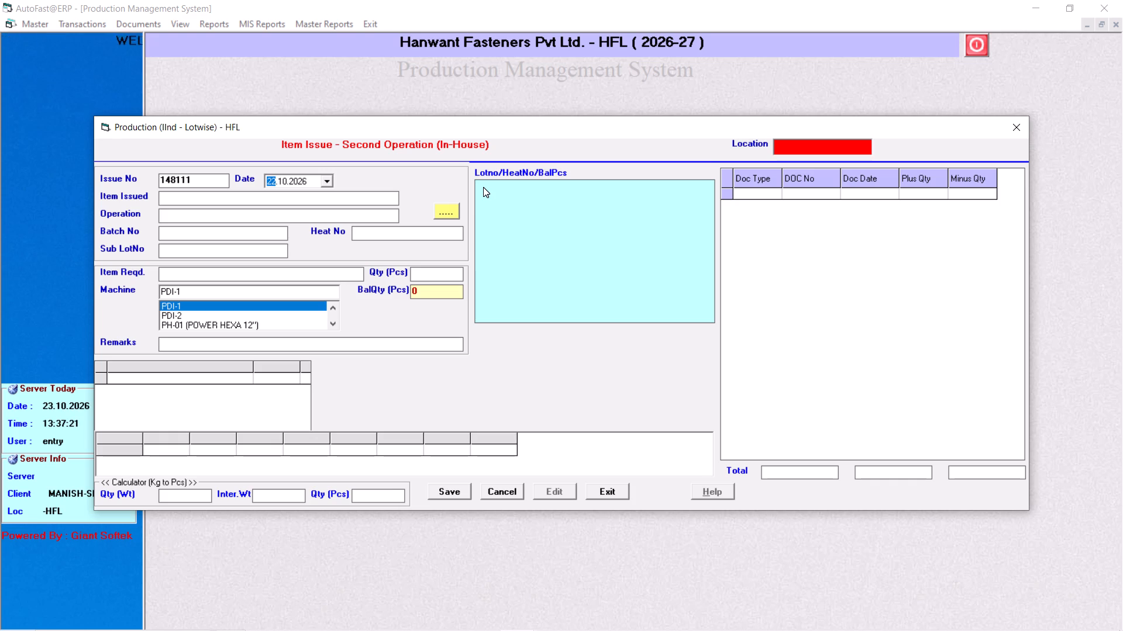
Start a third nut insert issue dated 22.10.2026 by searching for %p-11 and choosing NUT INSERT 5 MM P-11/I0279.
{"action": "key", "text": "Return"}
{"action": "key", "text": "Return"}
{"action": "key", "text": "shift+Return"}
{"action": "key", "text": "shift+percent"}
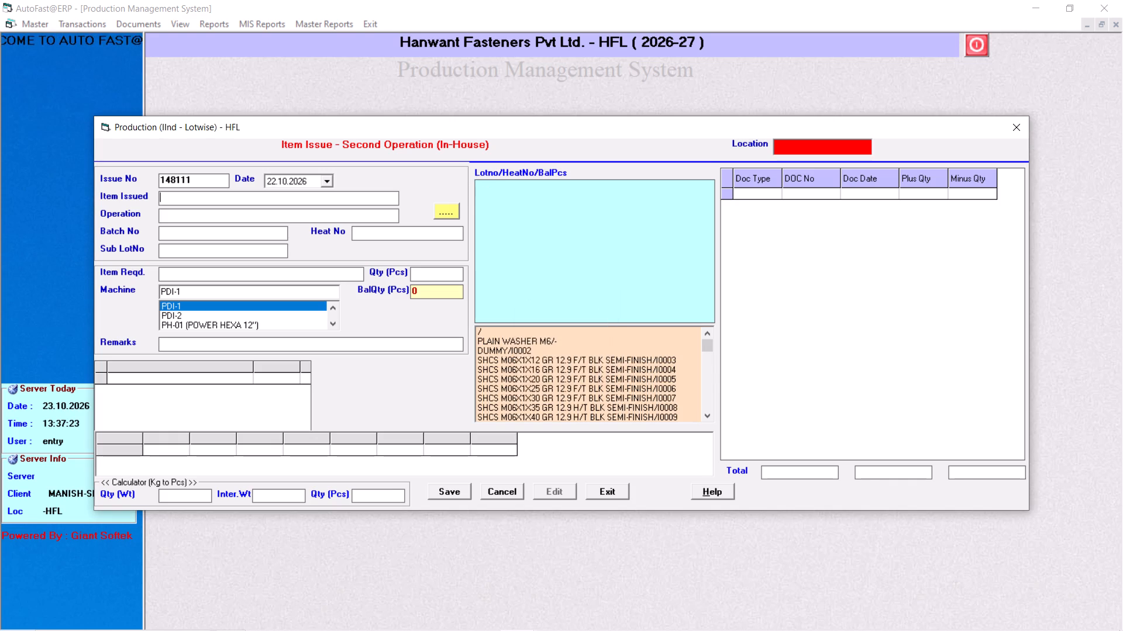
{"action": "type", "text": "p-11"}
{"action": "key", "text": "Down"}
{"action": "key", "text": "Down"}
{"action": "key", "text": "Return"}
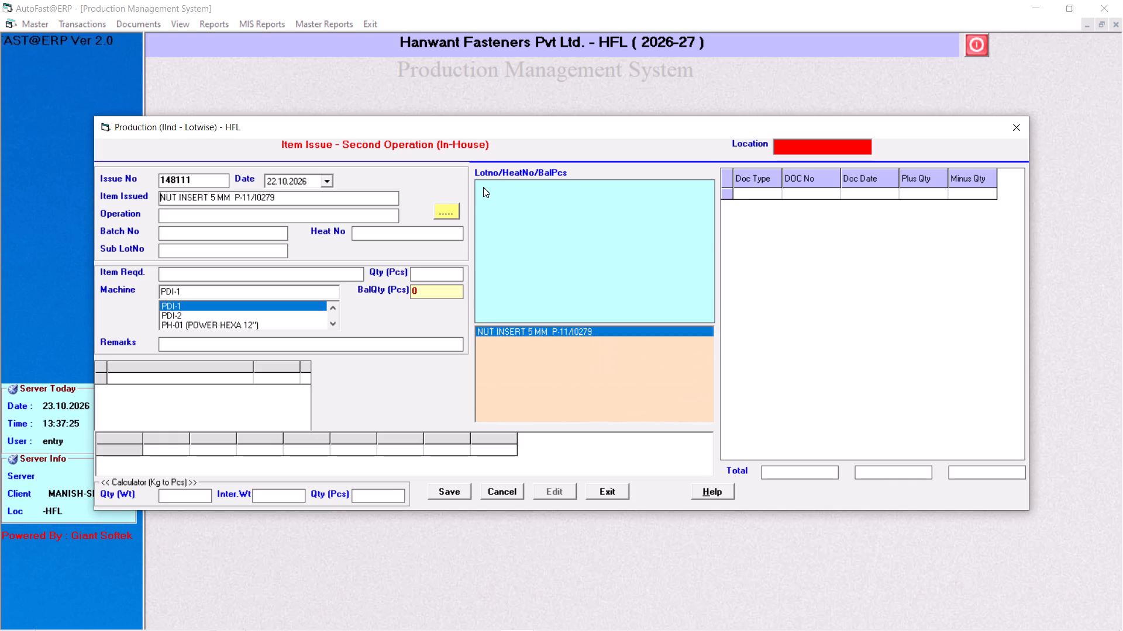
{"action": "key", "text": "Return"}
Set the operation of the third nut insert issue to FINAL INSPECTION.
{"action": "key", "text": "Down"}
{"action": "key", "text": "Down"}
{"action": "key", "text": "Down"}
{"action": "key", "text": "Down"}
{"action": "key", "text": "Down"}
{"action": "key", "text": "Down"}
{"action": "key", "text": "Return"}
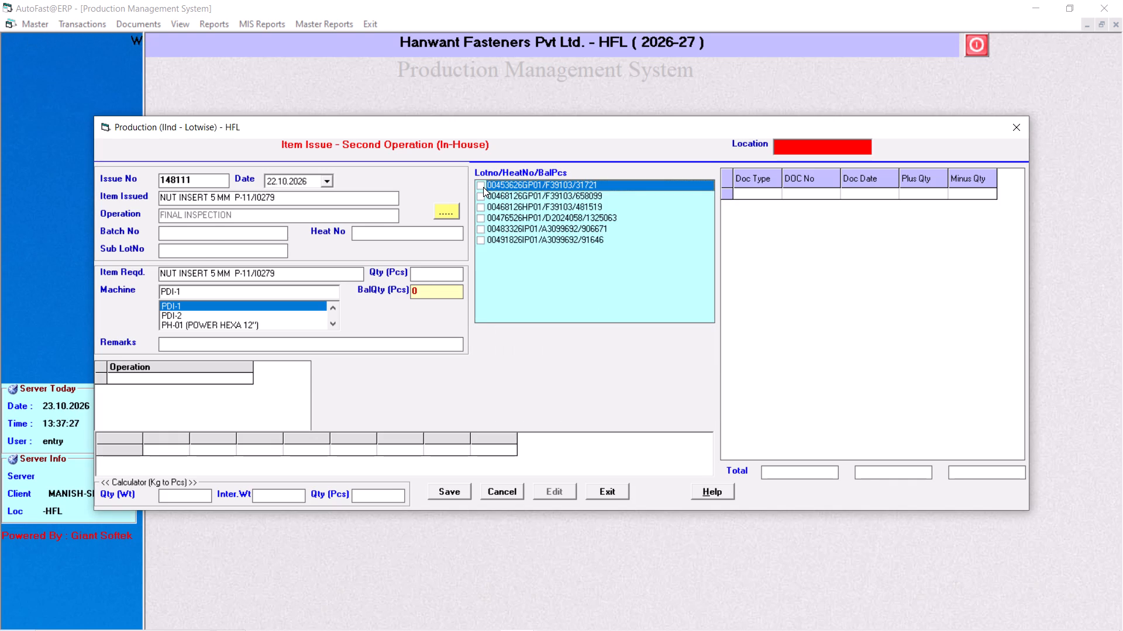
Select lot 00453626GP01 with heat number F39103, set the issue quantity to 17928 pieces, and save the third nut insert issue on machine PDI-1.
{"action": "key", "text": "space"}
{"action": "key", "text": "Return"}
{"action": "key", "text": "Right"}
{"action": "key", "text": "BackSpace"}
{"action": "key", "text": "Right"}
{"action": "key", "text": "BackSpace"}
{"action": "key", "text": "Right"}
{"action": "key", "text": "BackSpace"}
{"action": "key", "text": "Right"}
{"action": "key", "text": "Right"}
{"action": "key", "text": "BackSpace"}
{"action": "key", "text": "BackSpace"}
{"action": "key", "text": "Right"}
{"action": "key", "text": "BackSpace"}
{"action": "key", "text": "Right"}
{"action": "key", "text": "BackSpace"}
{"action": "key", "text": "Right"}
{"action": "type", "text": "17928"}
{"action": "key", "text": "Return"}
{"action": "key", "text": "Return"}
{"action": "key", "text": "Return"}
{"action": "key", "text": "Return"}
{"action": "key", "text": "Return"}
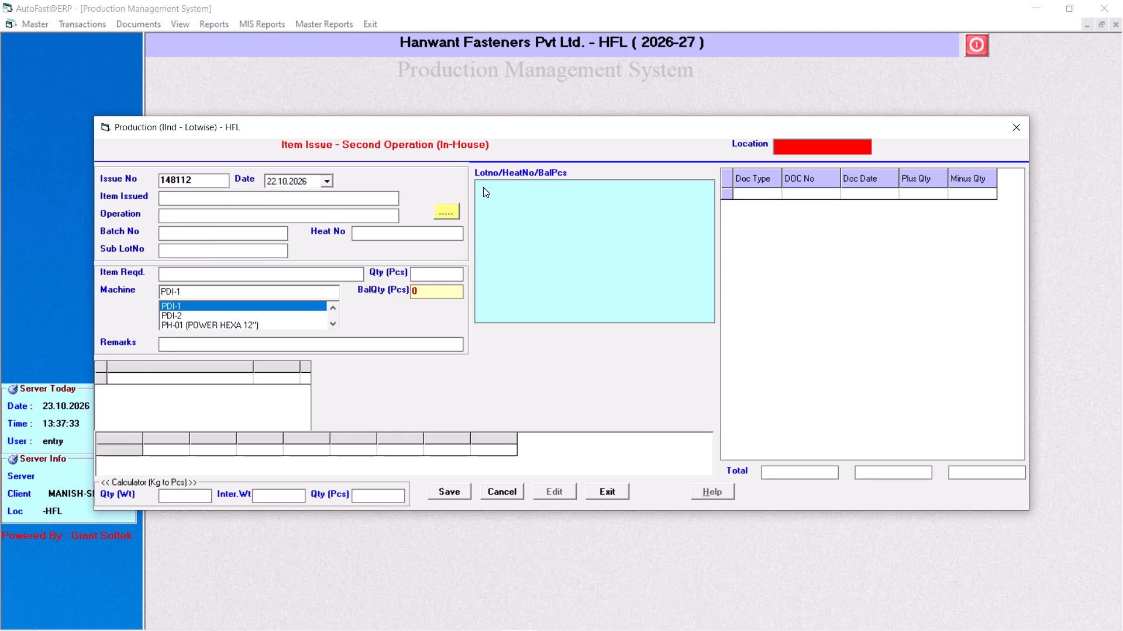
Start a fourth nut insert issue dated 22.10.2026 by searching for %p-11 and choosing NUT INSERT 5 MM P-11/I0279.
{"action": "key", "text": "Return"}
{"action": "key", "text": "Return"}
{"action": "key", "text": "Return"}
{"action": "key", "text": "shift+Return"}
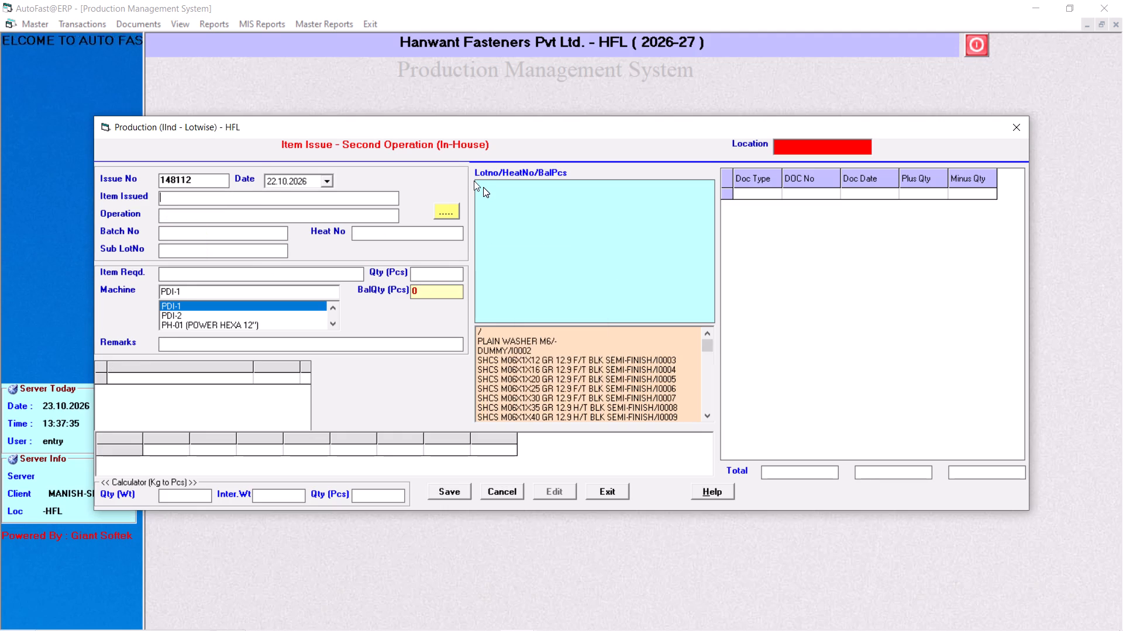
{"action": "key", "text": "shift+percent"}
{"action": "type", "text": "p-11"}
{"action": "key", "text": "Down"}
{"action": "key", "text": "Down"}
{"action": "key", "text": "Return"}
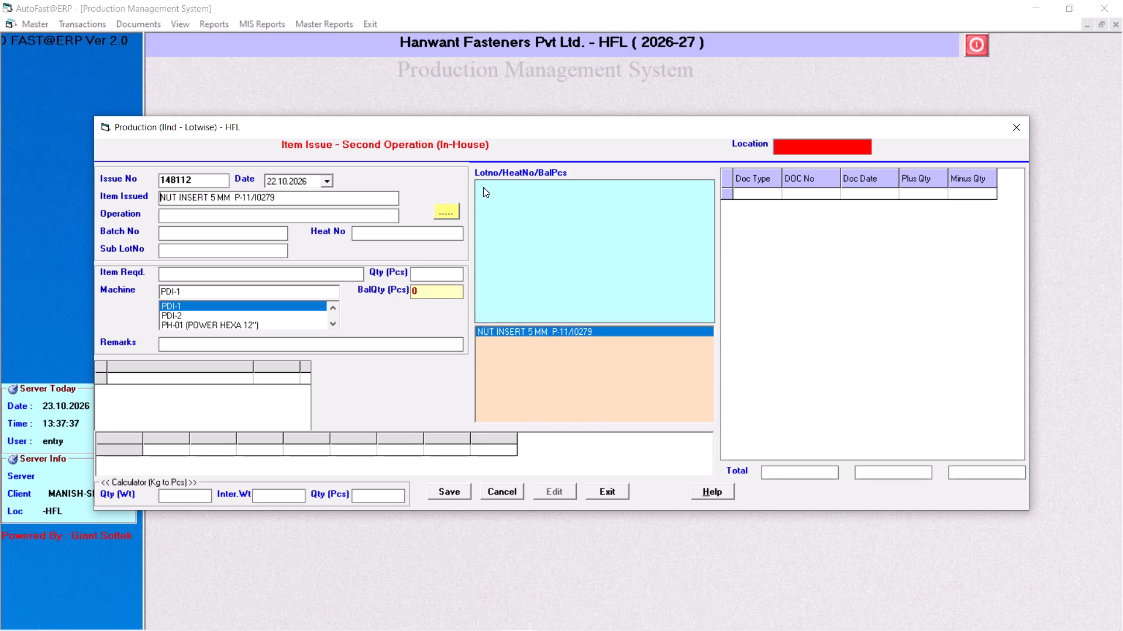
Set the operation of the fourth nut insert issue to FINAL INSPECTION.
{"action": "key", "text": "Return"}
{"action": "key", "text": "Down"}
{"action": "key", "text": "Down"}
{"action": "key", "text": "Down"}
{"action": "key", "text": "Down"}
{"action": "key", "text": "Down"}
{"action": "key", "text": "Down"}
{"action": "key", "text": "Down"}
{"action": "key", "text": "Return"}
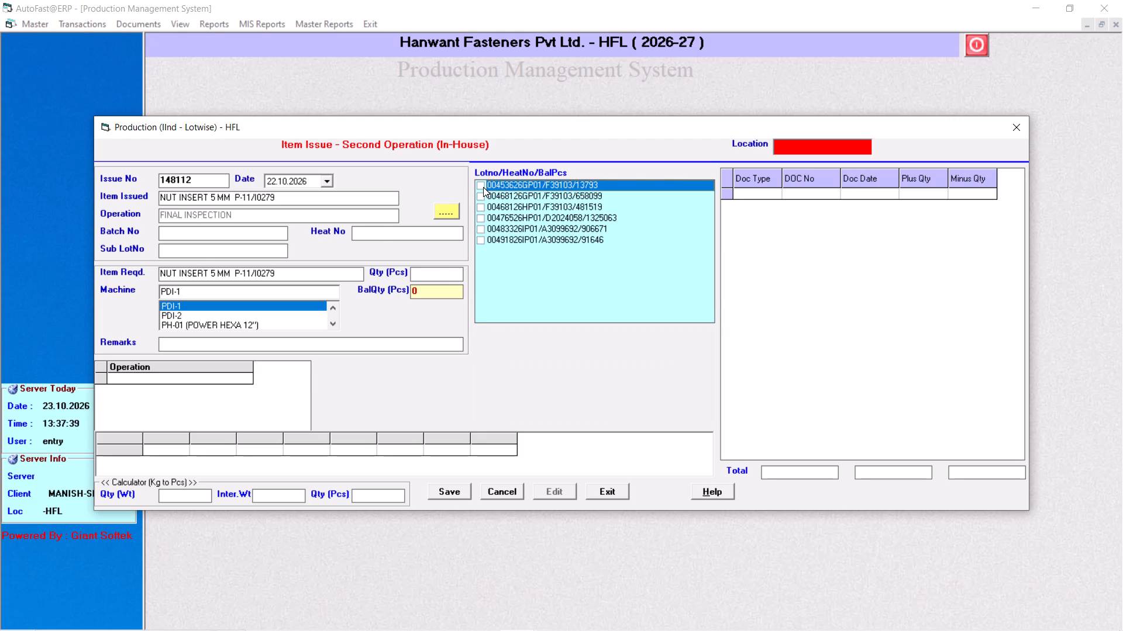
Select lot 00468126GP01 with heat number F39103, set the issue quantity to 17930 pieces, and save the issue on machine PDI-1.
{"action": "key", "text": "Down"}
{"action": "key", "text": "space"}
{"action": "key", "text": "Return"}
{"action": "key", "text": "Right"}
{"action": "key", "text": "BackSpace"}
{"action": "key", "text": "Right"}
{"action": "key", "text": "BackSpace"}
{"action": "key", "text": "Right"}
{"action": "key", "text": "BackSpace"}
{"action": "key", "text": "Right"}
{"action": "key", "text": "BackSpace"}
{"action": "key", "text": "Right"}
{"action": "key", "text": "BackSpace"}
{"action": "key", "text": "Right"}
{"action": "key", "text": "BackSpace"}
{"action": "key", "text": "BackSpace"}
{"action": "key", "text": "Right"}
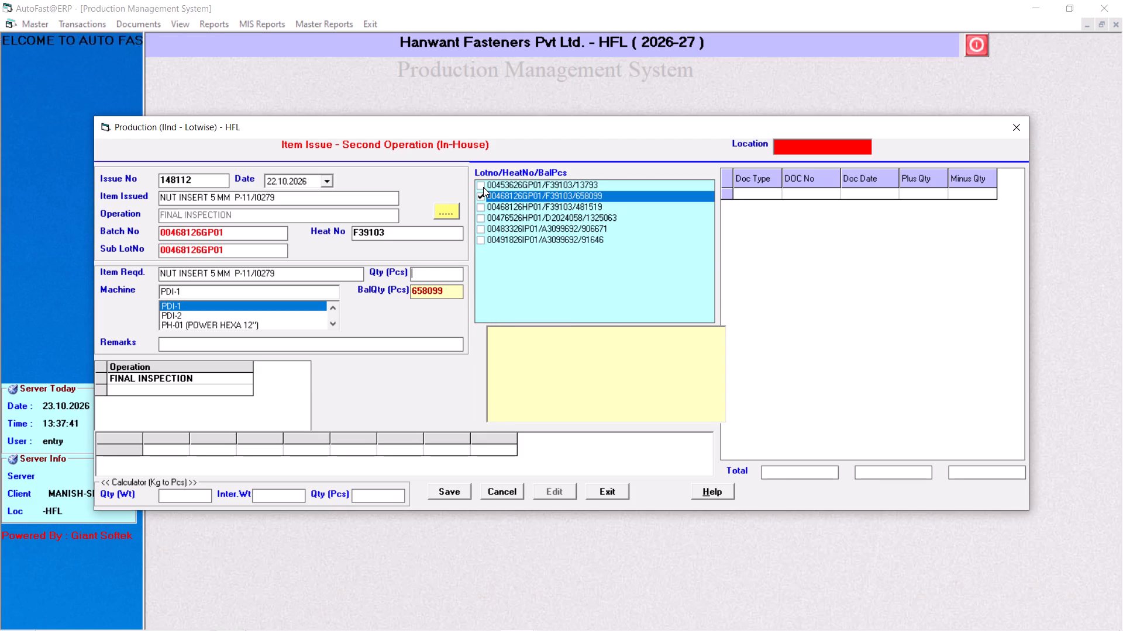
{"action": "key", "text": "BackSpace"}
{"action": "key", "text": "Right"}
{"action": "key", "text": "BackSpace"}
{"action": "type", "text": "179"}
{"action": "type", "text": "30"}
{"action": "key", "text": "Return"}
{"action": "key", "text": "Return"}
{"action": "key", "text": "Return"}
{"action": "key", "text": "Return"}
{"action": "key", "text": "Return"}
{"action": "key", "text": "Return"}
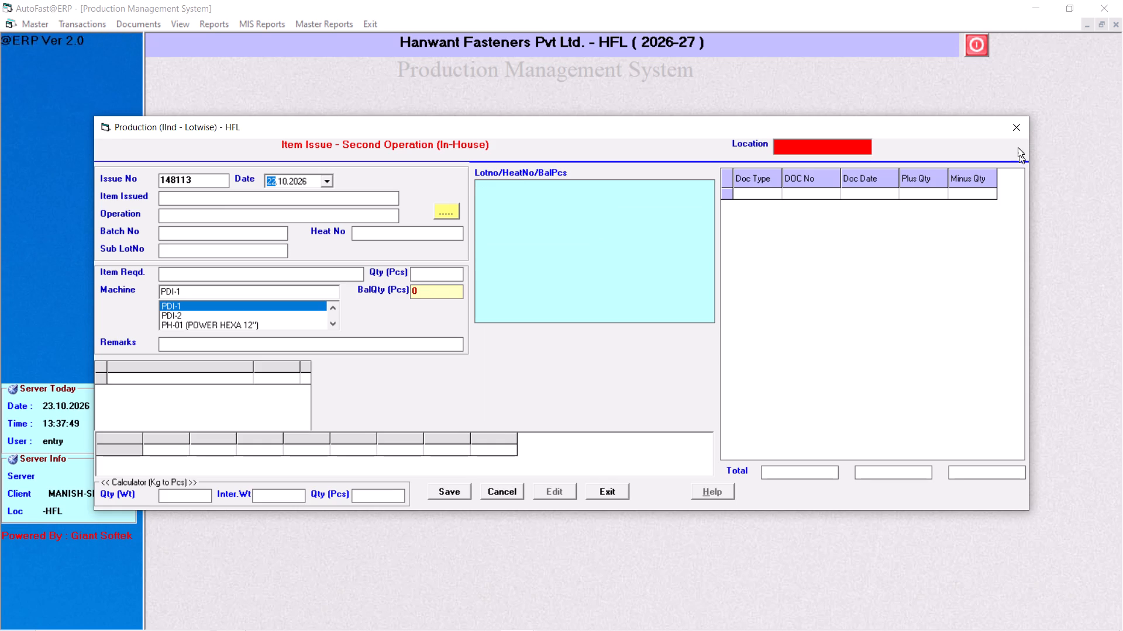
Close the item issue form and start a Production (IInd Opr) Preliminary entry dated 22.10.2026.
{"action": "left_click", "coordinate": [1018, 129]}
{"action": "left_click", "coordinate": [86, 22]}
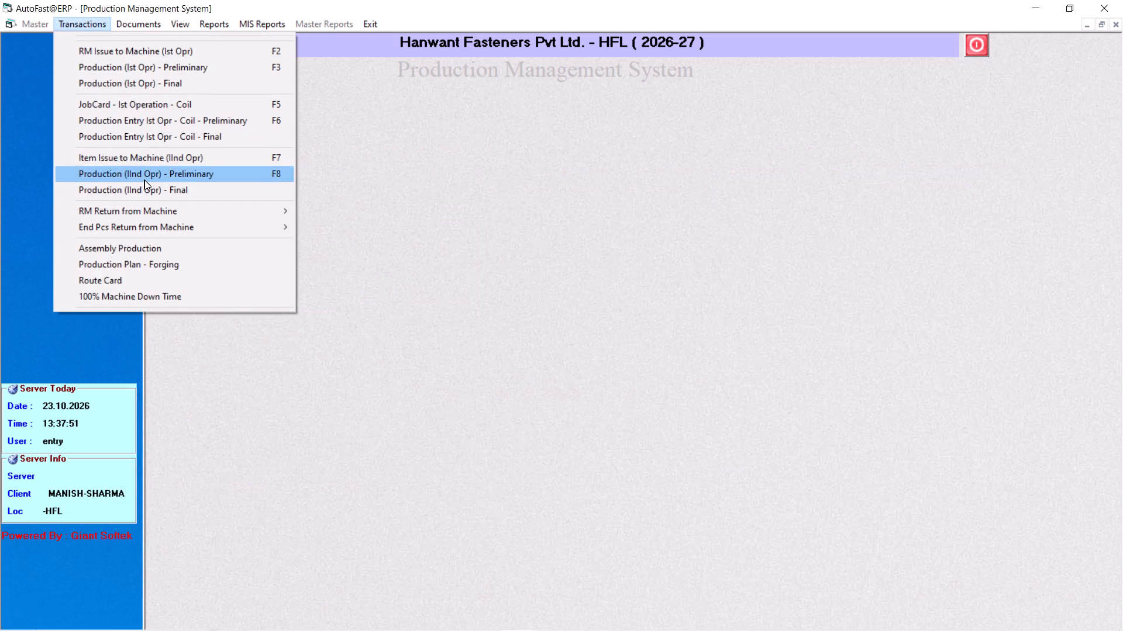
{"action": "left_click", "coordinate": [144, 180]}
{"action": "key", "text": "Return"}
{"action": "key", "text": "Down"}
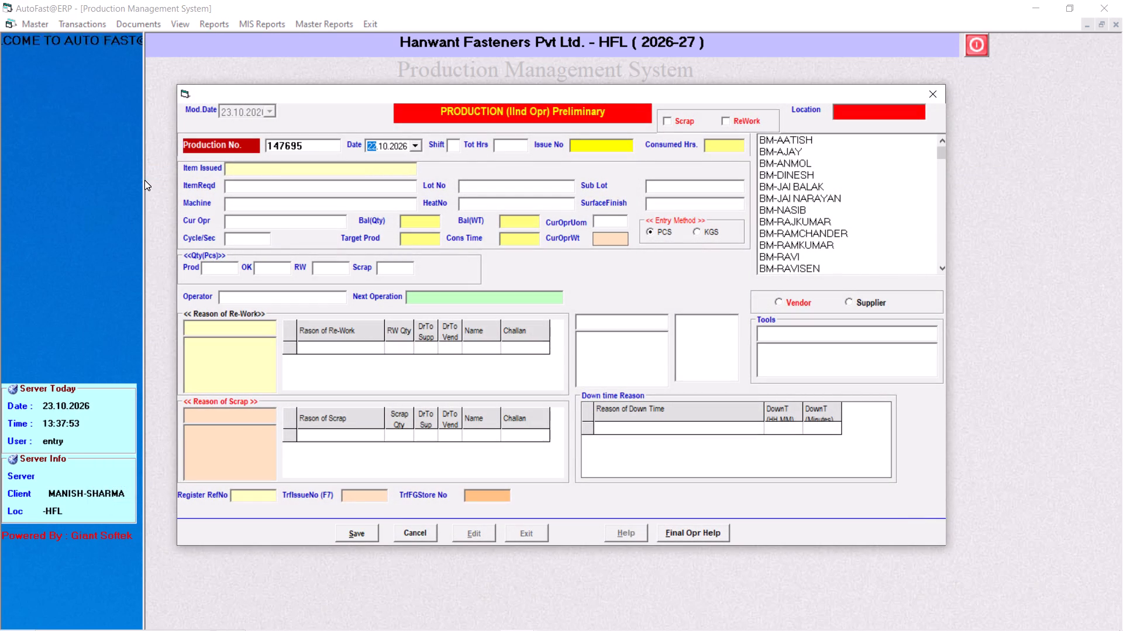
Set the production entry to shift A with 4 total hours and load issue number 148102 for the STOP DISC on machine PDI-1.
{"action": "key", "text": "Return"}
{"action": "key", "text": "a"}
{"action": "key", "text": "Return"}
{"action": "key", "text": "4"}
{"action": "key", "text": "Return"}
{"action": "type", "text": "1488"}
{"action": "key", "text": "BackSpace"}
{"action": "type", "text": "102"}
{"action": "key", "text": "Return"}
{"action": "key", "text": "Return"}
{"action": "key", "text": "Return"}
{"action": "key", "text": "Return"}
Set the STOP DISC cycle time to 1 second and record 2014 pieces as OK.
{"action": "key", "text": "Right"}
{"action": "key", "text": "BackSpace"}
{"action": "key", "text": "1"}
{"action": "key", "text": "Return"}
{"action": "key", "text": "Return"}
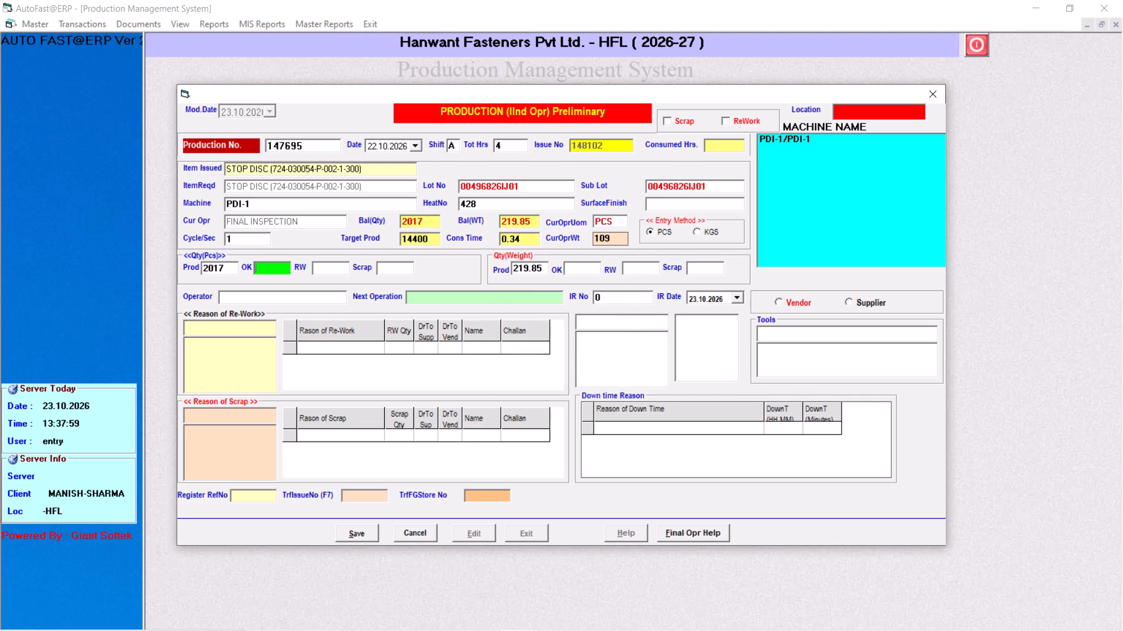
{"action": "type", "text": "2014"}
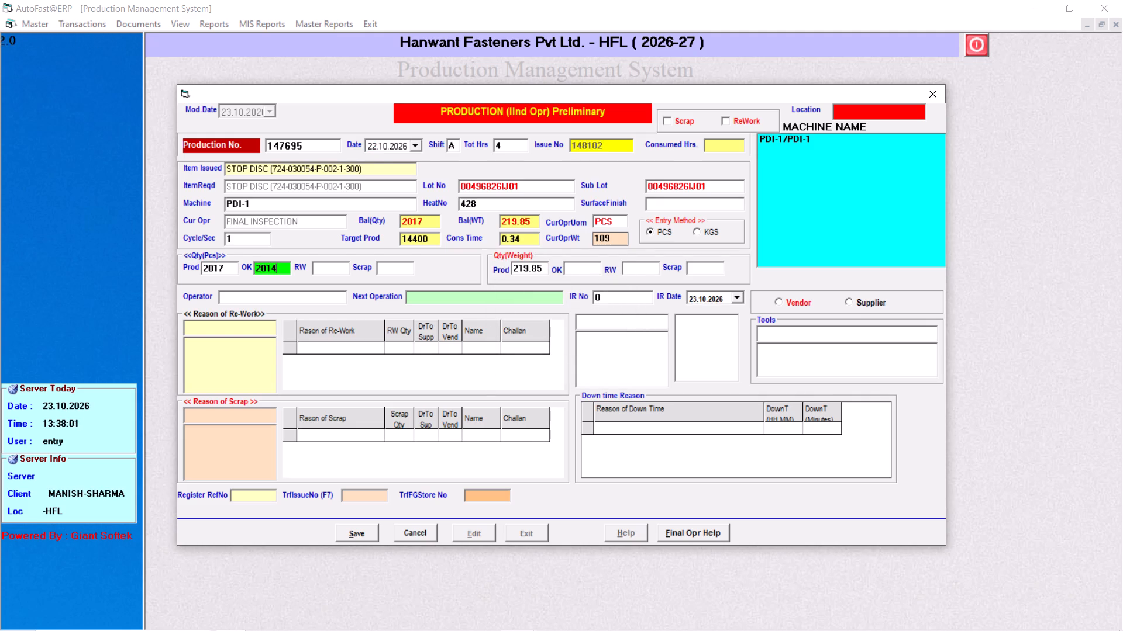
{"action": "key", "text": "Return"}
{"action": "key", "text": "BackSpace"}
{"action": "key", "text": "Right"}
{"action": "key", "text": "BackSpace"}
{"action": "key", "text": "Right"}
{"action": "key", "text": "BackSpace"}
{"action": "key", "text": "Return"}
{"action": "key", "text": "Return"}
{"action": "key", "text": "Return"}
{"action": "key", "text": "Return"}
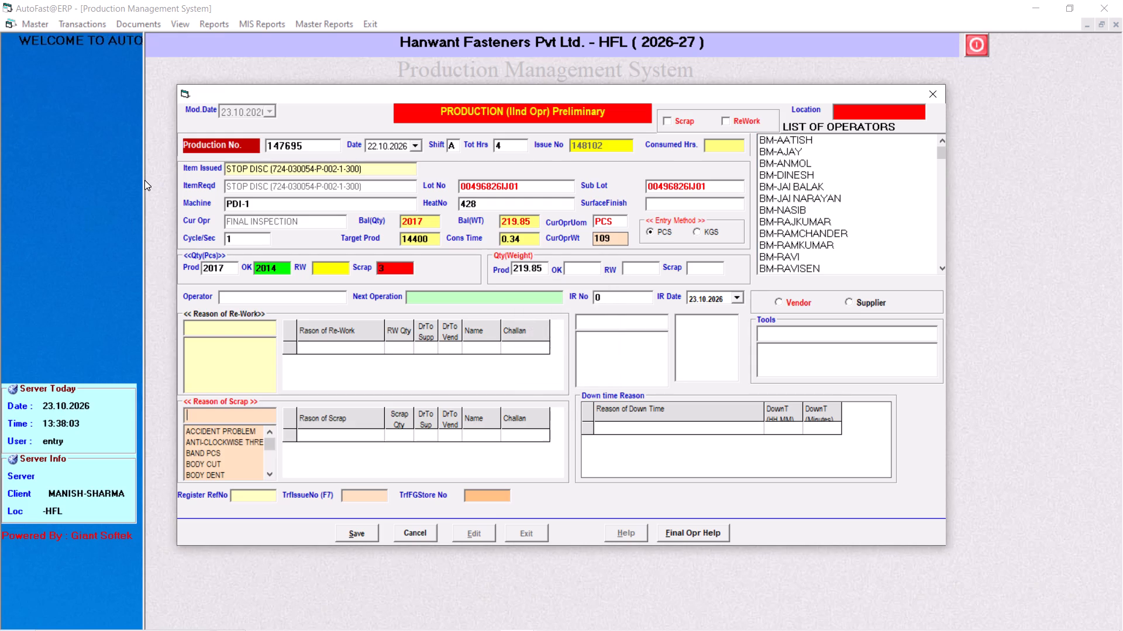
Enter the STOP DISC scrap reasons as FACE UNCLEAN for 2 pieces and COLOR OUT for 1 piece.
{"action": "type", "text": "face"}
{"action": "key", "text": "Down"}
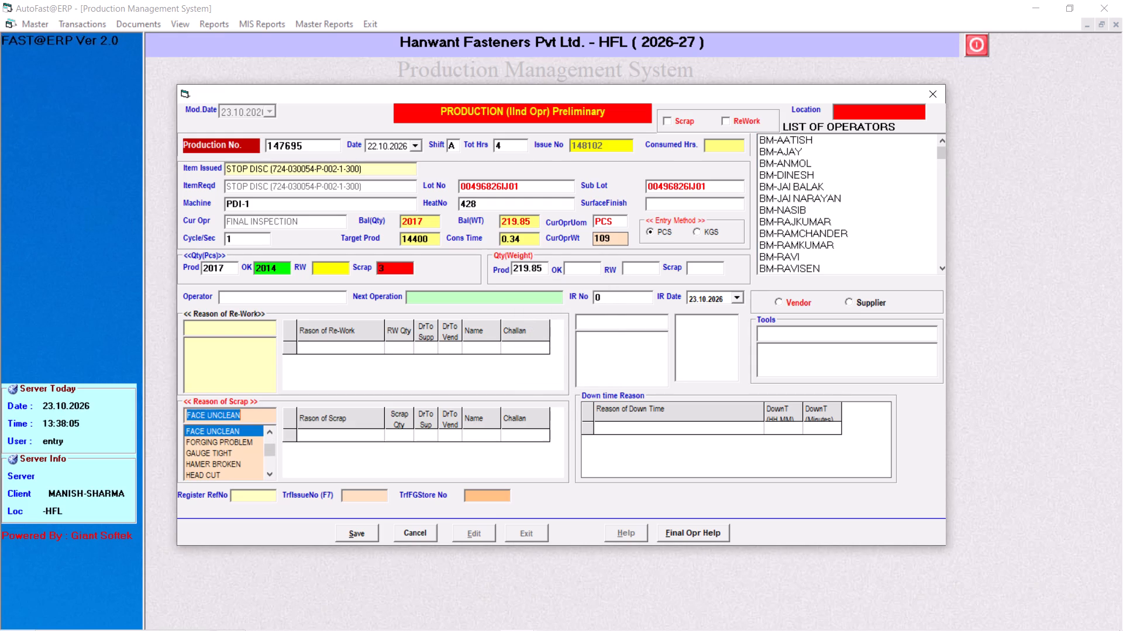
{"action": "key", "text": "Return"}
{"action": "key", "text": "2"}
{"action": "key", "text": "Return"}
{"action": "key", "text": "BackSpace"}
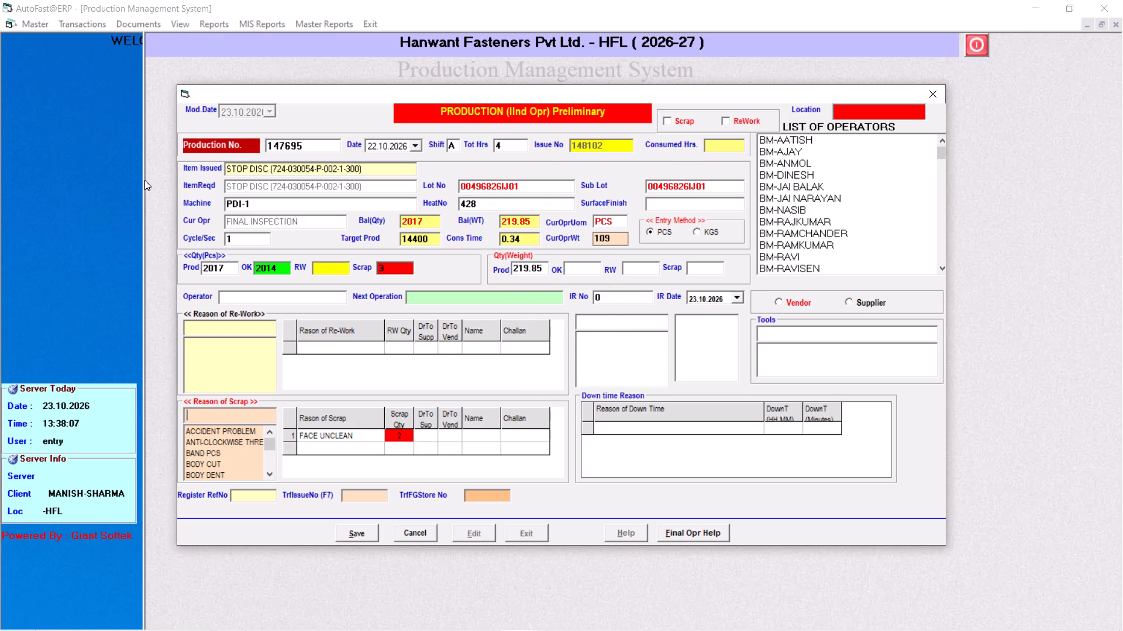
{"action": "type", "text": "col"}
{"action": "key", "text": "Down"}
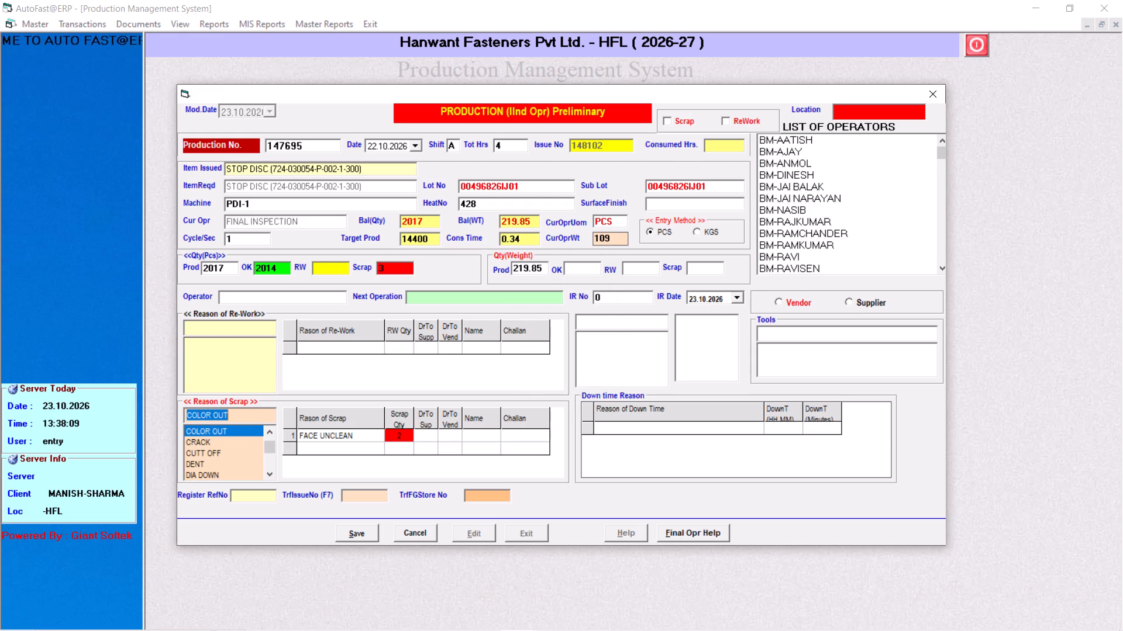
{"action": "key", "text": "Return"}
{"action": "key", "text": "1"}
{"action": "key", "text": "Return"}
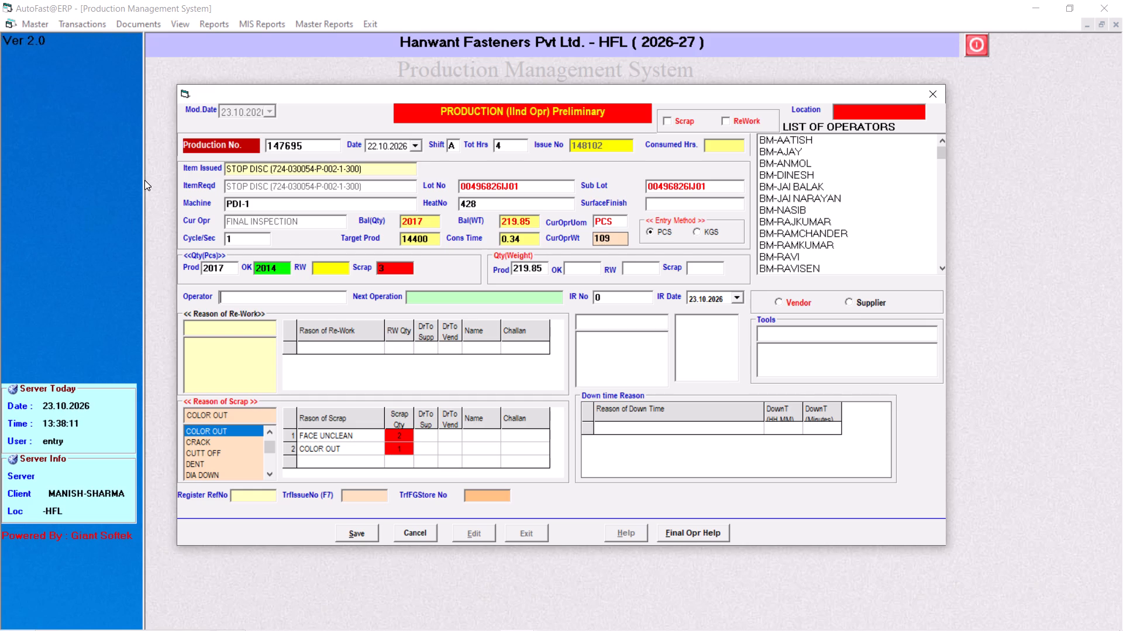
Search the operators for pdi- and choose PDI-I RAVI as the operator of the STOP DISC production entry.
{"action": "type", "text": "pdi-"}
{"action": "key", "text": "Down"}
{"action": "key", "text": "Down"}
{"action": "key", "text": "Down"}
{"action": "key", "text": "Down"}
{"action": "key", "text": "Down"}
{"action": "key", "text": "Down"}
{"action": "key", "text": "Down"}
{"action": "key", "text": "Down"}
{"action": "key", "text": "Down"}
{"action": "key", "text": "Down"}
{"action": "key", "text": "Down"}
{"action": "key", "text": "Down"}
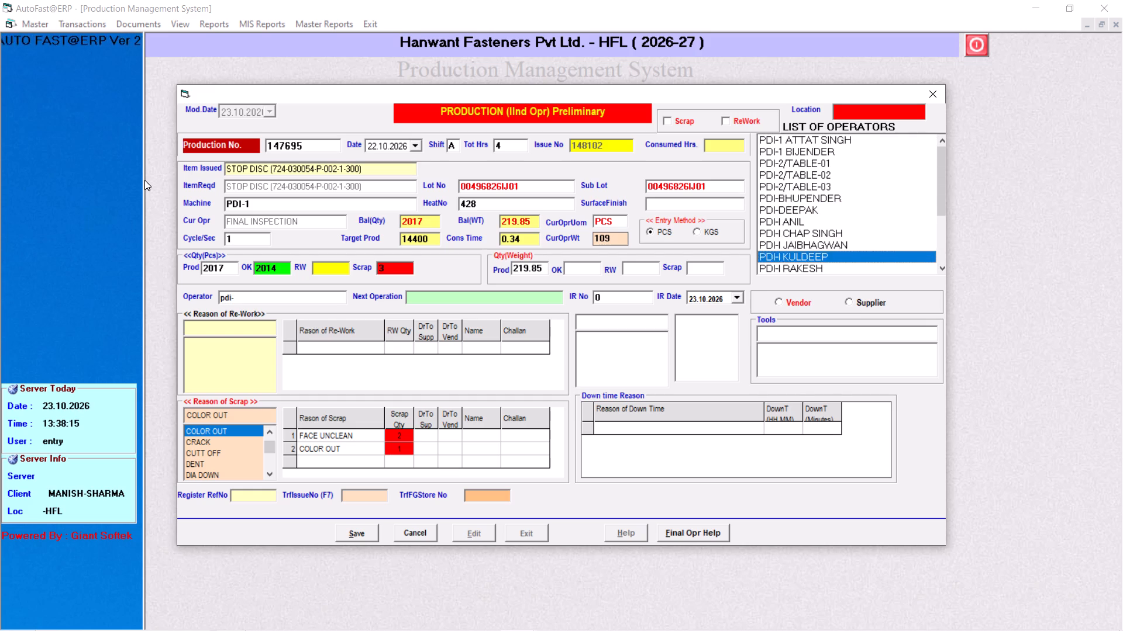
{"action": "key", "text": "Down"}
{"action": "key", "text": "Down"}
{"action": "key", "text": "Down"}
{"action": "key", "text": "Down"}
{"action": "key", "text": "Up"}
{"action": "key", "text": "Up"}
{"action": "key", "text": "Return"}
Pass through the remaining fields without additions and save the STOP DISC production entry.
{"action": "key", "text": "Return"}
{"action": "key", "text": "Return"}
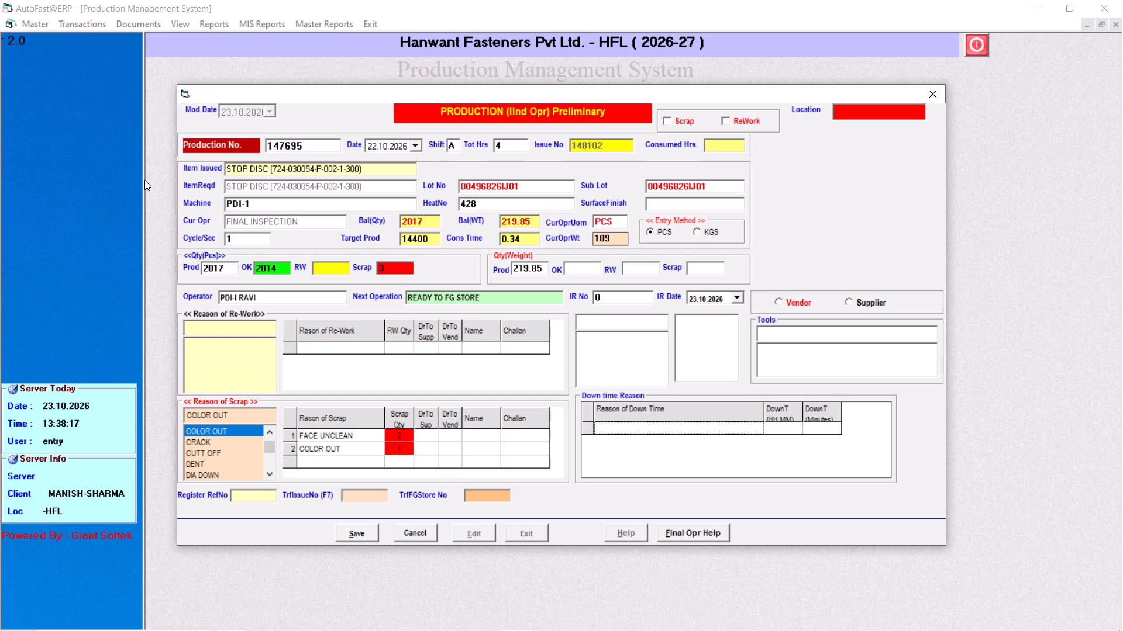
{"action": "key", "text": "Return"}
{"action": "key", "text": "Return"}
{"action": "key", "text": "Return"}
{"action": "key", "text": "Return"}
{"action": "key", "text": "Return"}
{"action": "key", "text": "Return"}
{"action": "key", "text": "Return"}
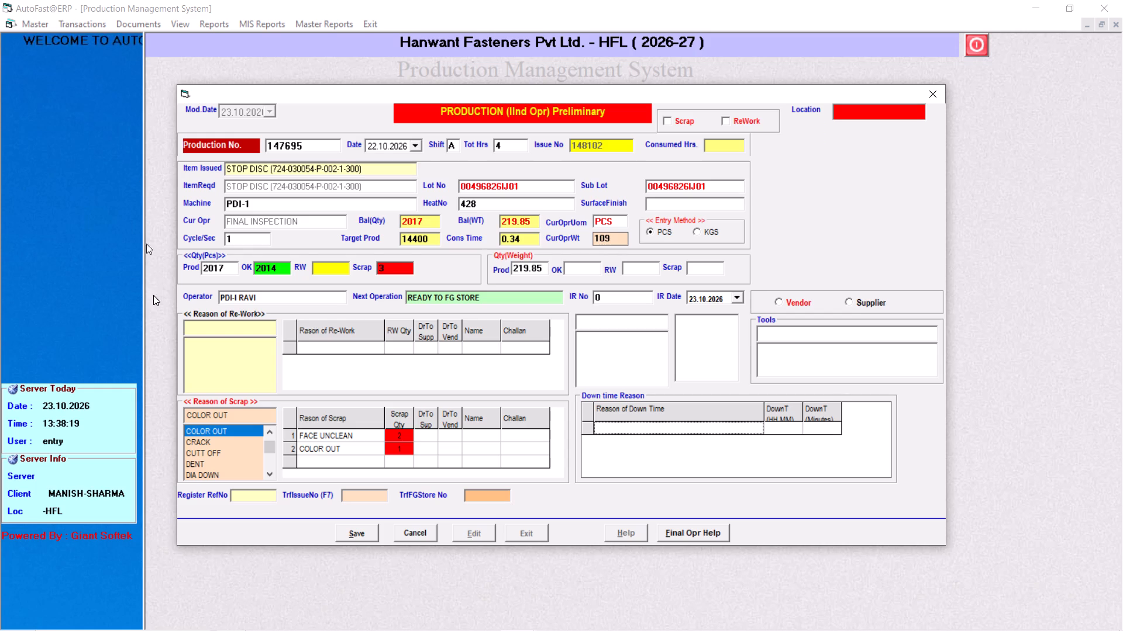
{"action": "left_click", "coordinate": [343, 535]}
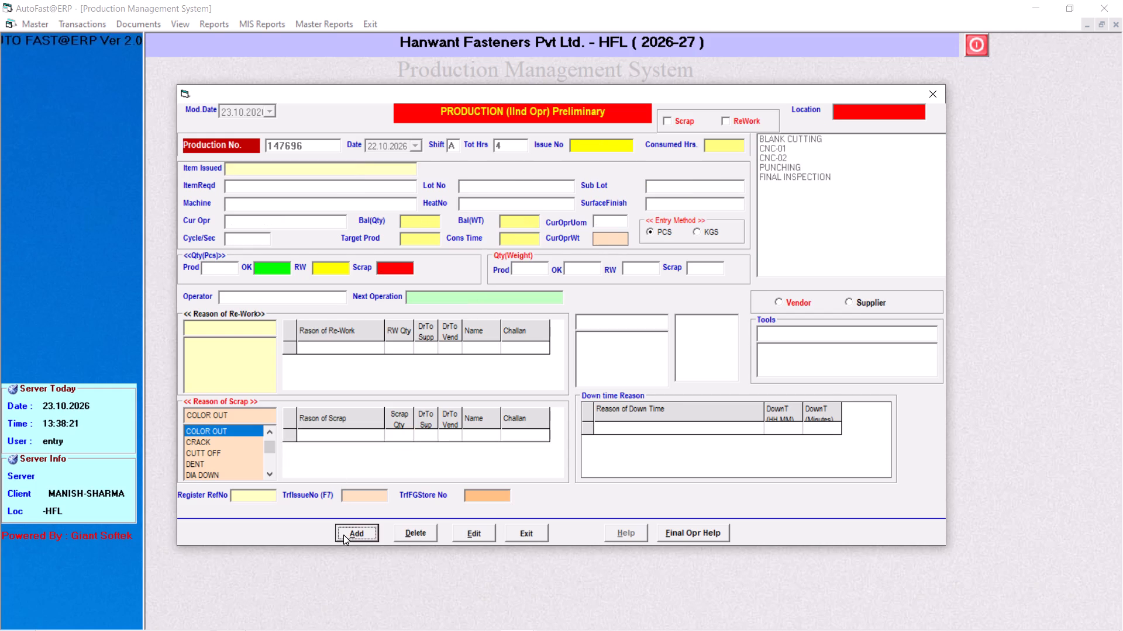
Start a new production entry dated 22.10.2026 for shift A with 4 total hours, and load issue number 148103.
{"action": "key", "text": "Return"}
{"action": "key", "text": "Down"}
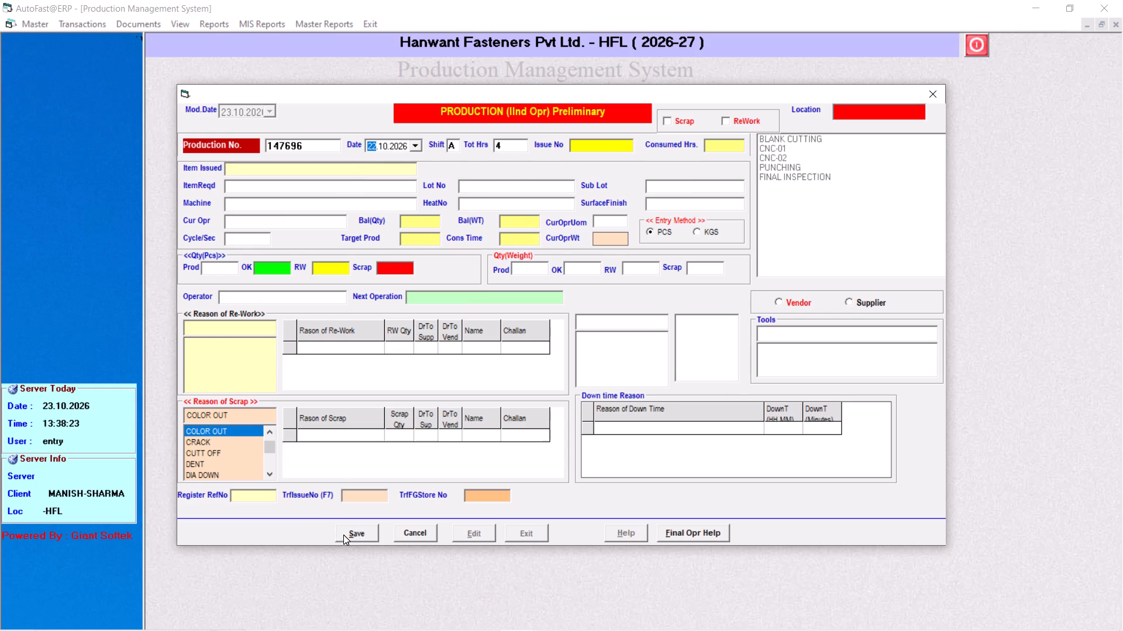
{"action": "key", "text": "Return"}
{"action": "key", "text": "Return"}
{"action": "key", "text": "Return"}
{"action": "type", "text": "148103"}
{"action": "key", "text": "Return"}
Set the cycle time of the issue 148103 entry to 1 second and record 533 pieces as OK.
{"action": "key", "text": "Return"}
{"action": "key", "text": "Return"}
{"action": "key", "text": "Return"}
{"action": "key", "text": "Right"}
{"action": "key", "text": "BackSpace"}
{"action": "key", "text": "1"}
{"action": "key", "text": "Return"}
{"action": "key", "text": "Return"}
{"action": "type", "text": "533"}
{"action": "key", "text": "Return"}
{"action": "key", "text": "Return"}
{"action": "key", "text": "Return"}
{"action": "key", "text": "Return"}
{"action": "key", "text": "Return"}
Search the operators for pdi- and choose PDI-I RAVI as the operator of the issue 148103 entry.
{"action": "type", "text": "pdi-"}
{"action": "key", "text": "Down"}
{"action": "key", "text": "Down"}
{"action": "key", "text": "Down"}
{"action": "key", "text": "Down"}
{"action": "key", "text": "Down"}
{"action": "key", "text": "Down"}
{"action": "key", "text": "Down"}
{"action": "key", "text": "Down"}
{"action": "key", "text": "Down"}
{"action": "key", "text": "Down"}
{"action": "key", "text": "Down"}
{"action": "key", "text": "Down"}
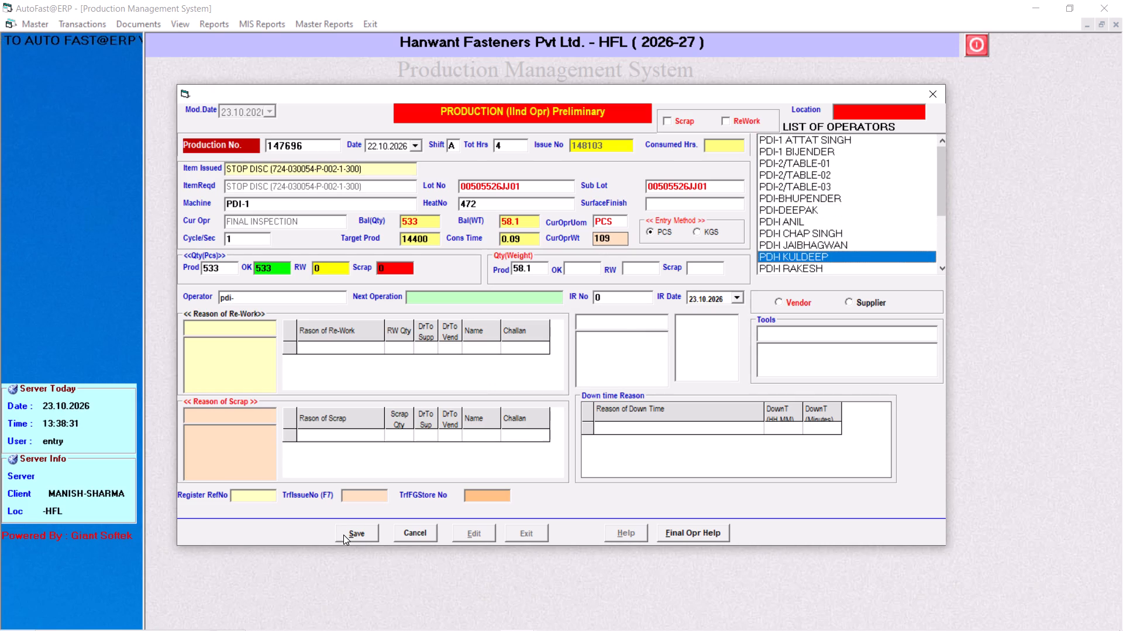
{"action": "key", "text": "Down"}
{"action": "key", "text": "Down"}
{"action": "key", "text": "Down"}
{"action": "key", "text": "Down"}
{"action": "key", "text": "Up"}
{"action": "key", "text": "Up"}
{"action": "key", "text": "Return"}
Pass through the remaining fields without additions and save the production entry for issue 148103.
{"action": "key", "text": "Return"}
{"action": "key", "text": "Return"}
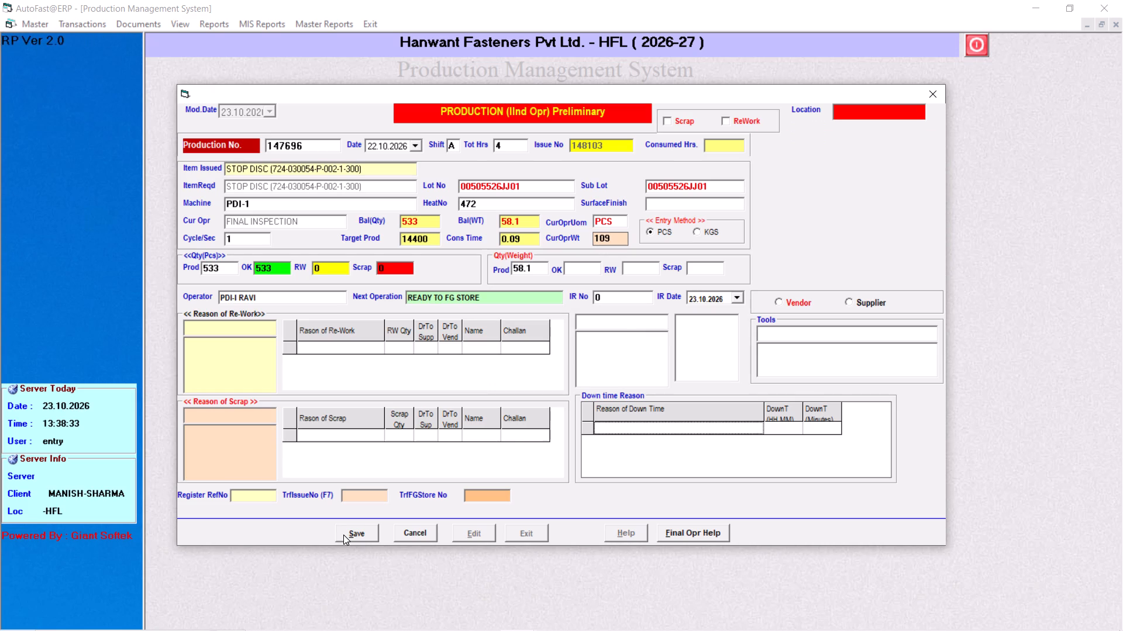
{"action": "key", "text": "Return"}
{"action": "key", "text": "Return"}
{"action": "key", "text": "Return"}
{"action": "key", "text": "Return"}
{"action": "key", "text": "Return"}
{"action": "left_click", "coordinate": [343, 535]}
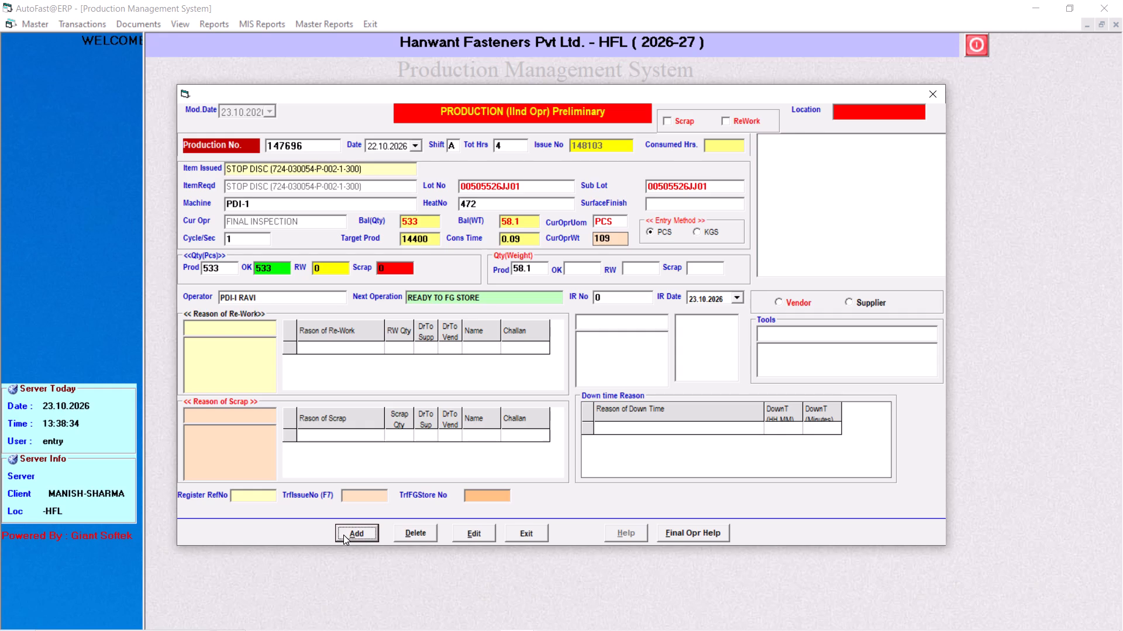
Start a new production entry dated 22.10.2026, set the total hours to 8, and load issue number 148104.
{"action": "key", "text": "Return"}
{"action": "key", "text": "Down"}
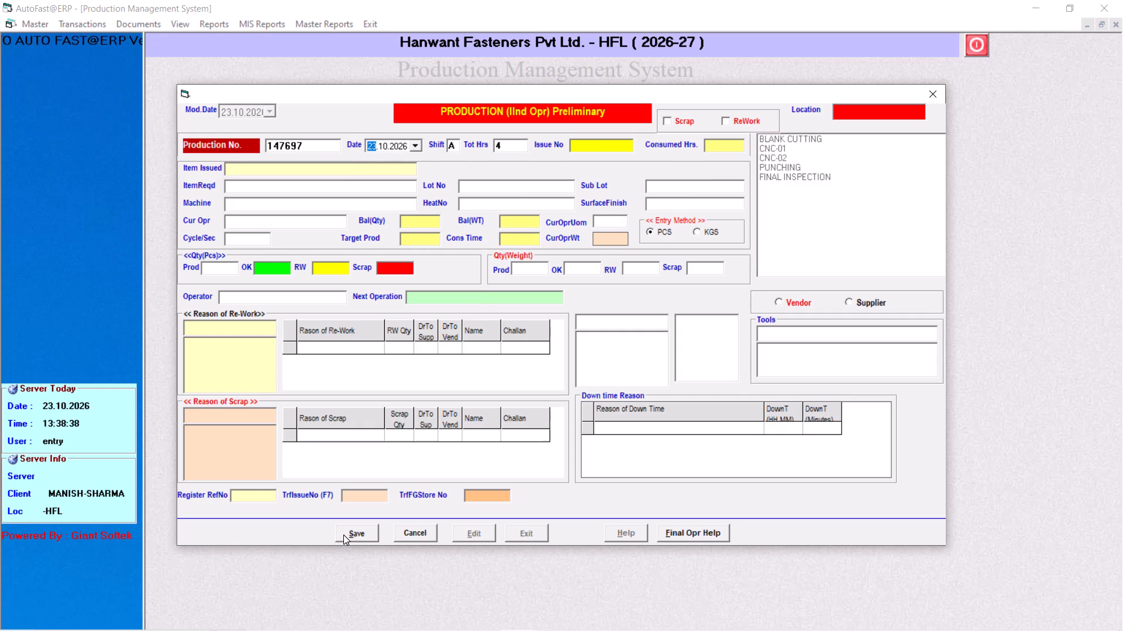
{"action": "key", "text": "Return"}
{"action": "key", "text": "Return"}
{"action": "key", "text": "BackSpace"}
{"action": "key", "text": "8"}
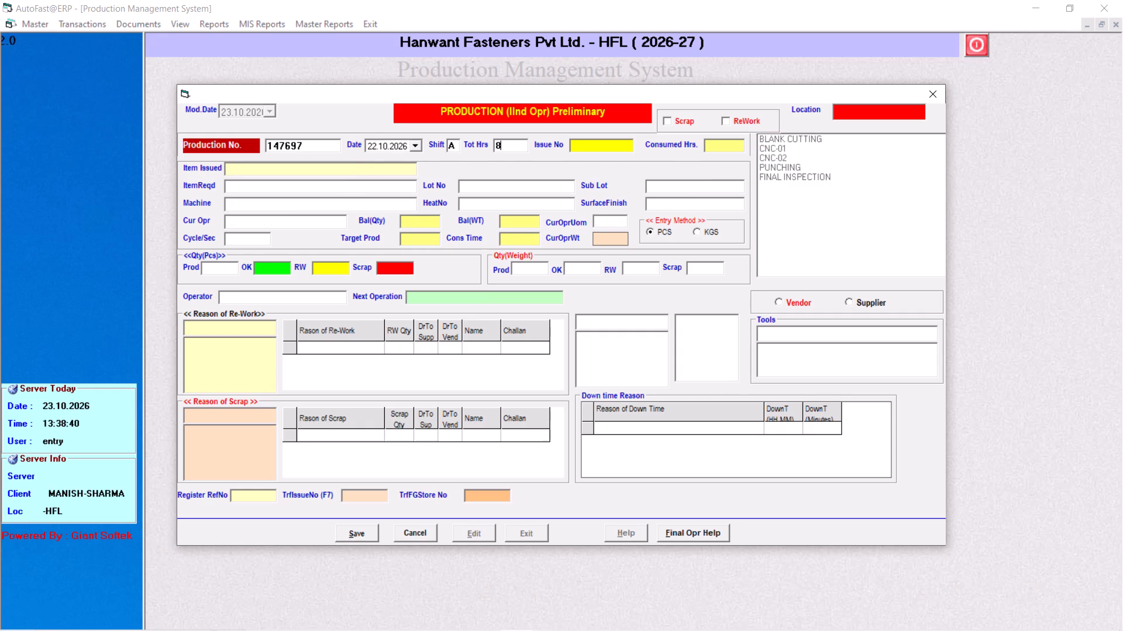
{"action": "key", "text": "Return"}
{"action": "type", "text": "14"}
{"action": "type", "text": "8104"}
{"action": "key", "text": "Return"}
Set the cycle time of the issue 148104 entry to 1 second and record 2600 pieces as OK.
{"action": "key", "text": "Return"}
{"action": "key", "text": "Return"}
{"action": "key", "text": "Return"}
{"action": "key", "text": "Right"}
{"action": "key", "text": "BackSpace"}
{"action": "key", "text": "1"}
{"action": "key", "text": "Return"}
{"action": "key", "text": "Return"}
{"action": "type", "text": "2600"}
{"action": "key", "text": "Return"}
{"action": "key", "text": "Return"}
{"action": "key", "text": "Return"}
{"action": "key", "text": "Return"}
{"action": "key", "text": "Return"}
Search the operators for pdi- and choose PDI-I ANIL as the operator of the issue 148104 entry.
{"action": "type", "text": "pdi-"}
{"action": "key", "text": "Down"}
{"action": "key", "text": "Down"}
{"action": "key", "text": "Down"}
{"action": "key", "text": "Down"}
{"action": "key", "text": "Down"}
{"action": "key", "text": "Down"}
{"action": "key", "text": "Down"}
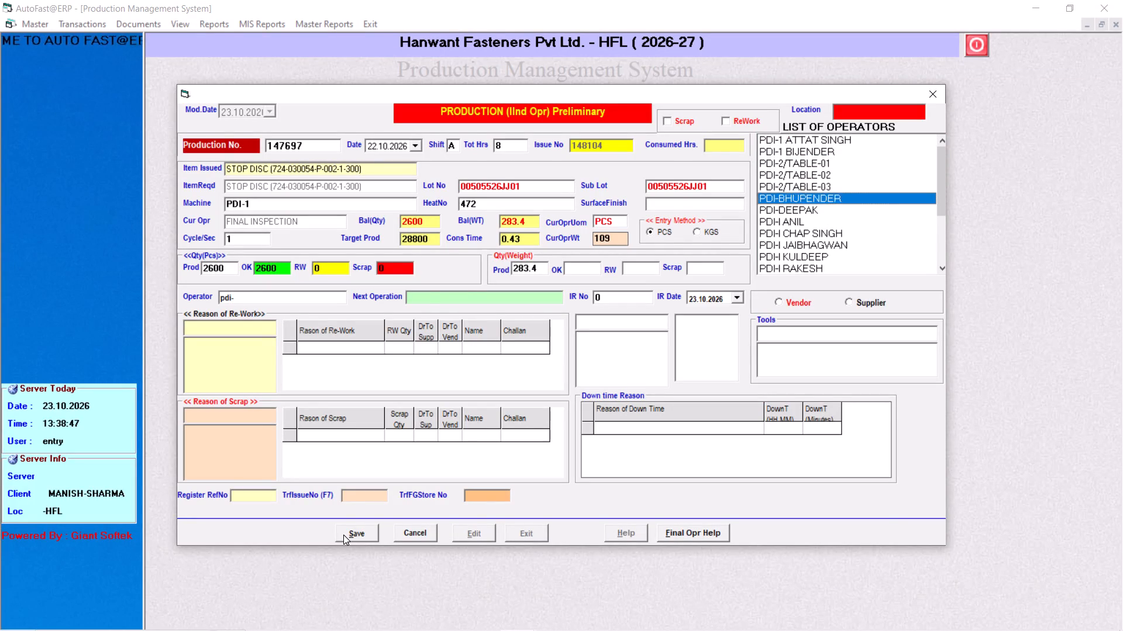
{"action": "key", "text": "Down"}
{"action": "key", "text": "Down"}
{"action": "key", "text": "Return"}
Pass through the remaining fields without additions and save the production entry for issue 148104.
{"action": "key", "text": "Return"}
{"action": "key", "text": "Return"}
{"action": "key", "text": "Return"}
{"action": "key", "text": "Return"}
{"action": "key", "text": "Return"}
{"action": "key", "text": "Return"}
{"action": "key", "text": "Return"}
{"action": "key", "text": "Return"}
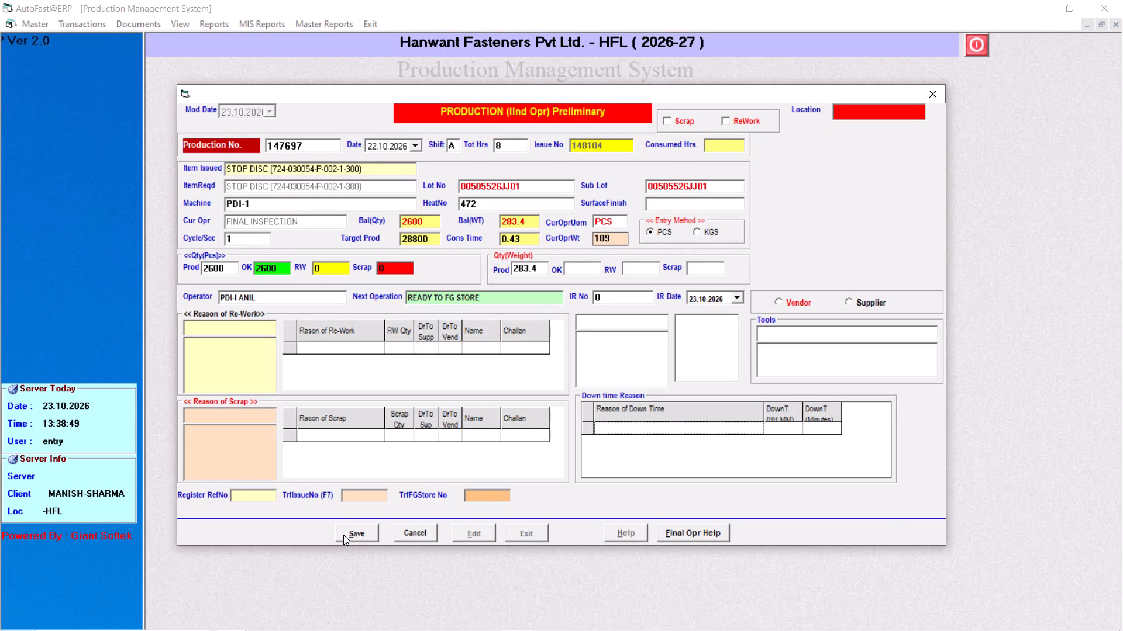
{"action": "left_click", "coordinate": [343, 535]}
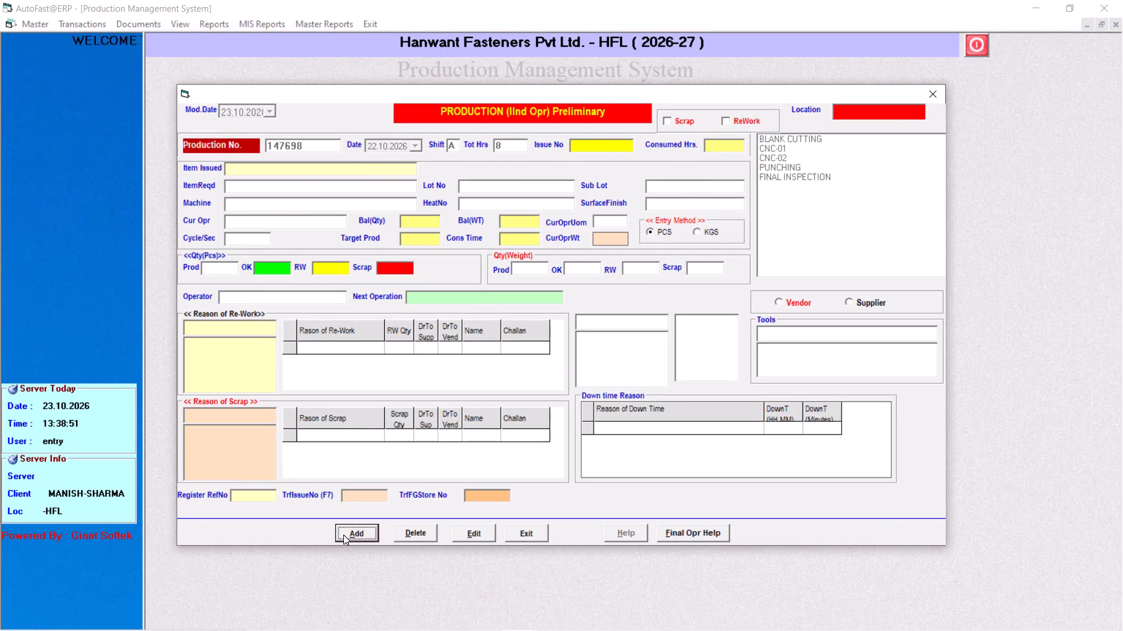
Start a new production entry dated 22.10.2026, set the total hours to 3, and load issue number 148105.
{"action": "key", "text": "Return"}
{"action": "key", "text": "Down"}
{"action": "key", "text": "Return"}
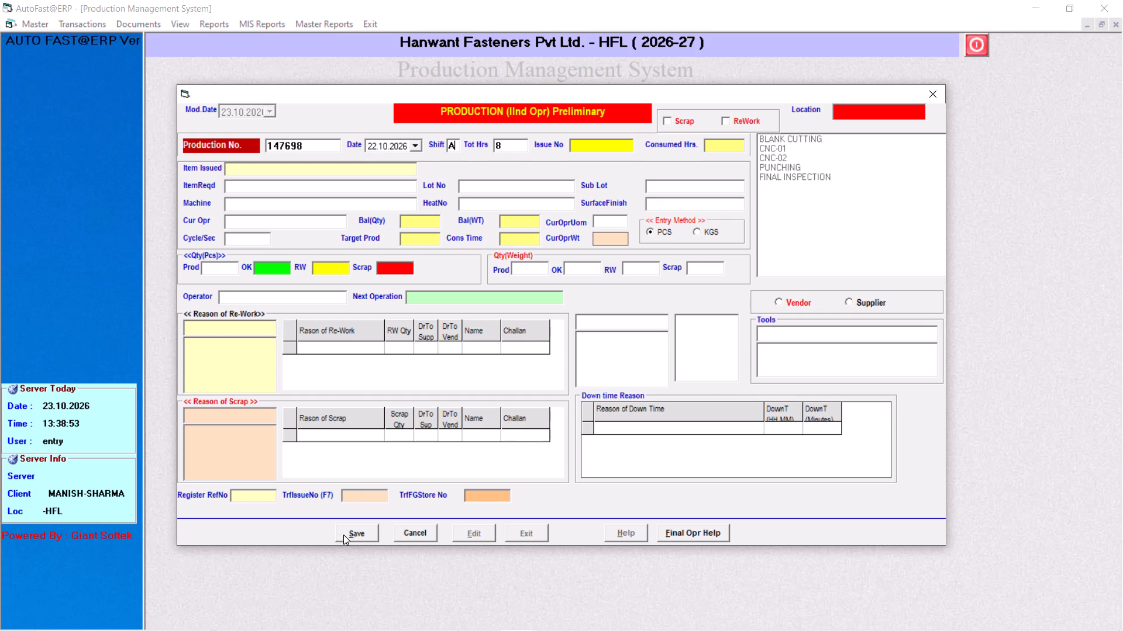
{"action": "key", "text": "Return"}
{"action": "key", "text": "Return"}
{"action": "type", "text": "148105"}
{"action": "left_click", "coordinate": [514, 146]}
{"action": "key", "text": "BackSpace"}
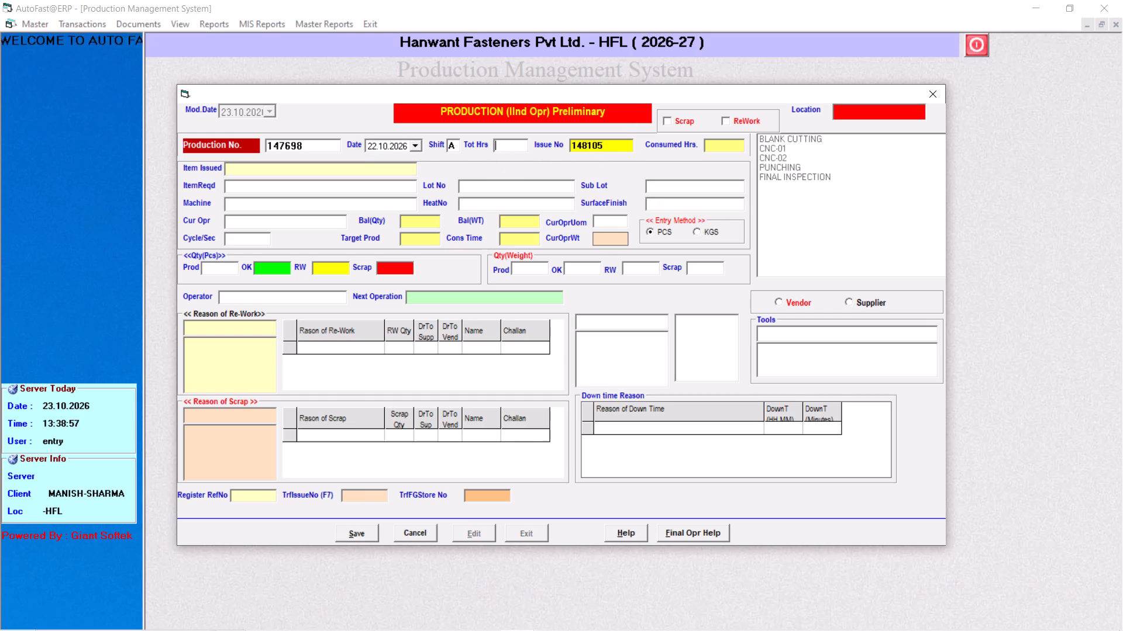
{"action": "key", "text": "3"}
{"action": "key", "text": "Return"}
{"action": "key", "text": "Return"}
Set the SHAFT GEAR SHIFT cycle time to 1 second, record 2094 pieces as OK, and leave the rework quantity blank.
{"action": "key", "text": "Return"}
{"action": "key", "text": "Return"}
{"action": "key", "text": "Return"}
{"action": "key", "text": "Right"}
{"action": "key", "text": "BackSpace"}
{"action": "key", "text": "1"}
{"action": "key", "text": "Return"}
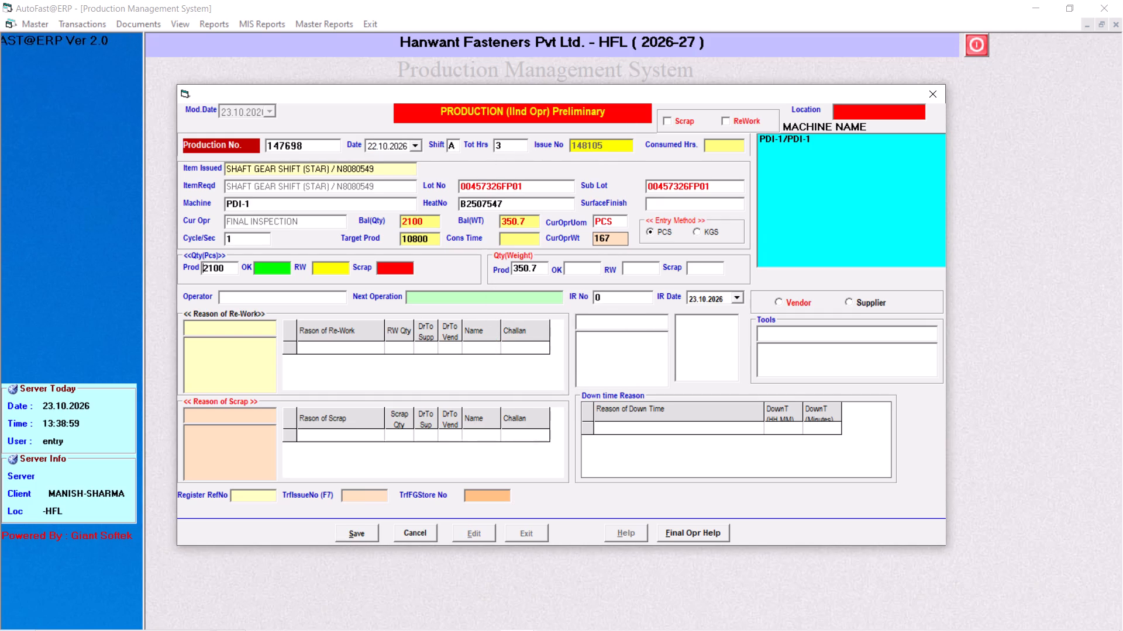
{"action": "key", "text": "Return"}
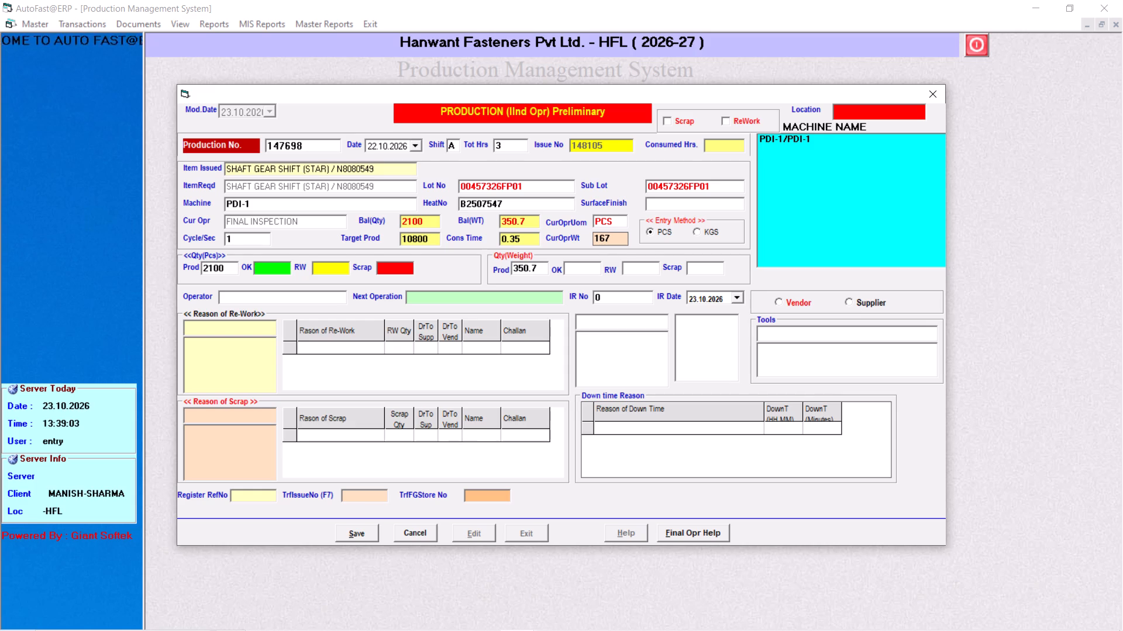
{"action": "type", "text": "2094"}
{"action": "key", "text": "Return"}
{"action": "key", "text": "Right"}
{"action": "key", "text": "BackSpace"}
{"action": "key", "text": "Right"}
{"action": "key", "text": "BackSpace"}
{"action": "key", "text": "Return"}
{"action": "key", "text": "Return"}
{"action": "key", "text": "Return"}
{"action": "key", "text": "Return"}
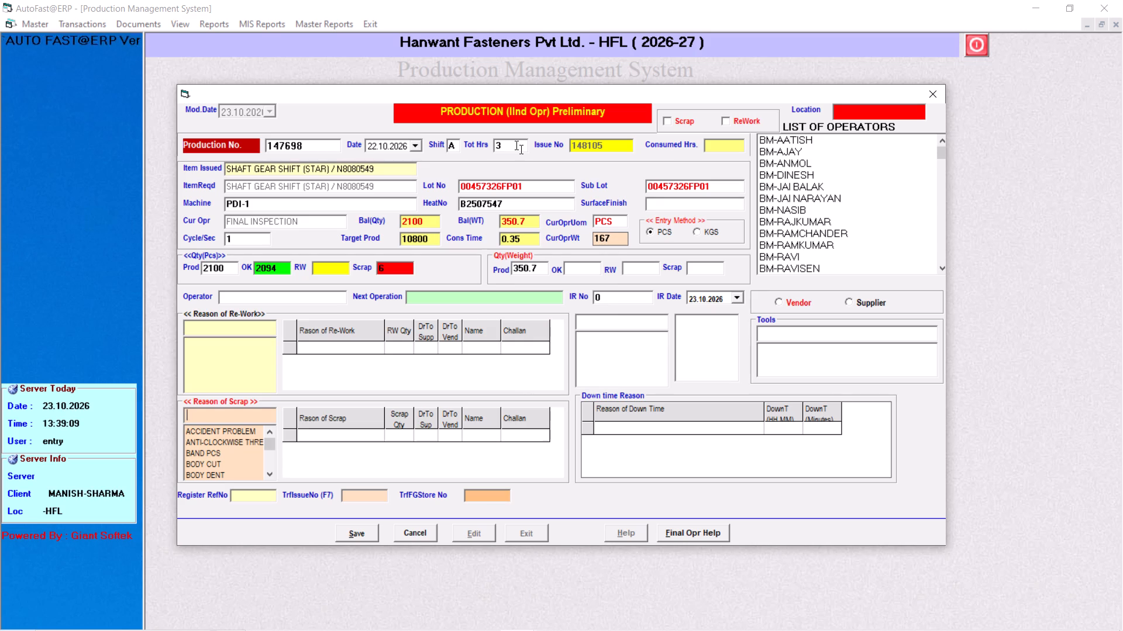
Enter the SHAFT GEAR SHIFT scrap reasons as FACE UNCLEAN for 4 pieces and DENT for 2 pieces.
{"action": "type", "text": "face"}
{"action": "key", "text": "Down"}
{"action": "key", "text": "Return"}
{"action": "key", "text": "4"}
{"action": "key", "text": "Return"}
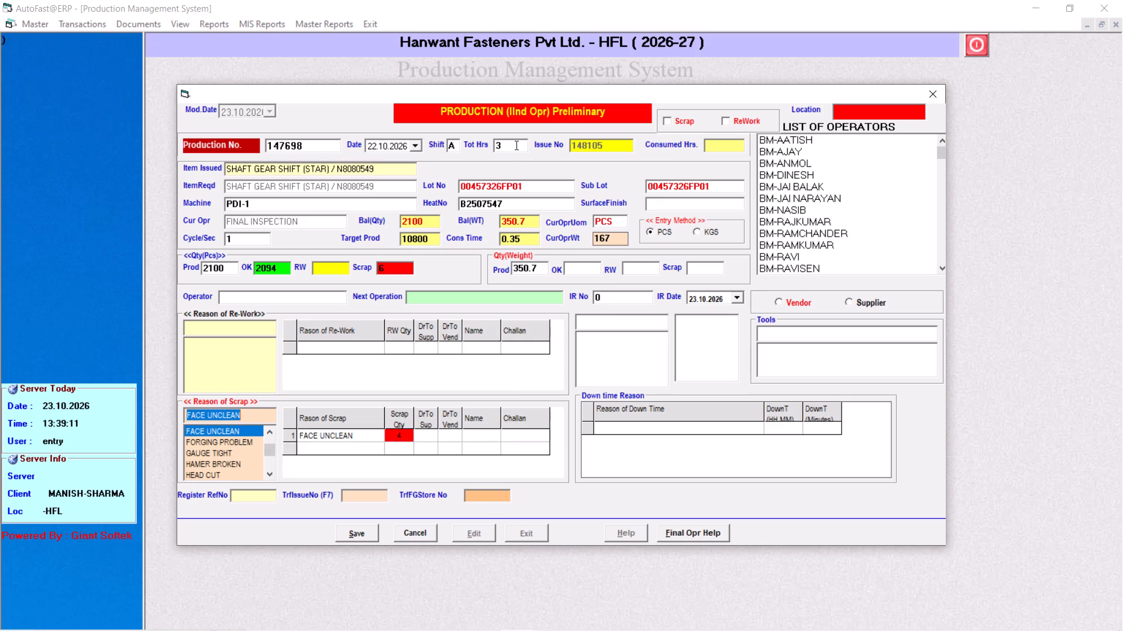
{"action": "key", "text": "BackSpace"}
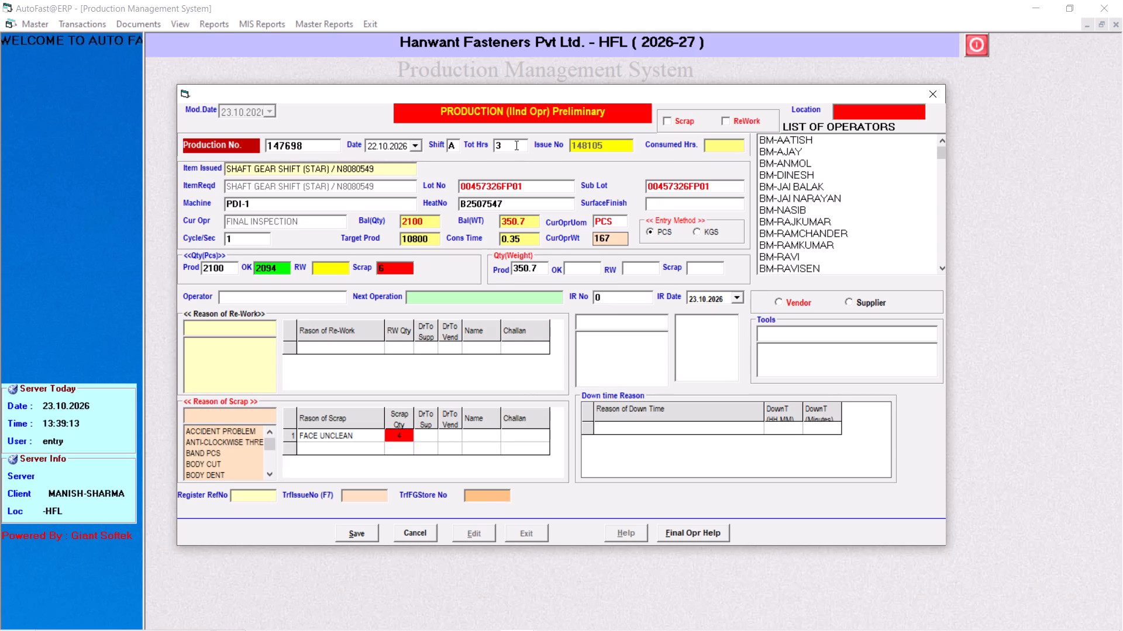
{"action": "type", "text": "dent"}
{"action": "key", "text": "Down"}
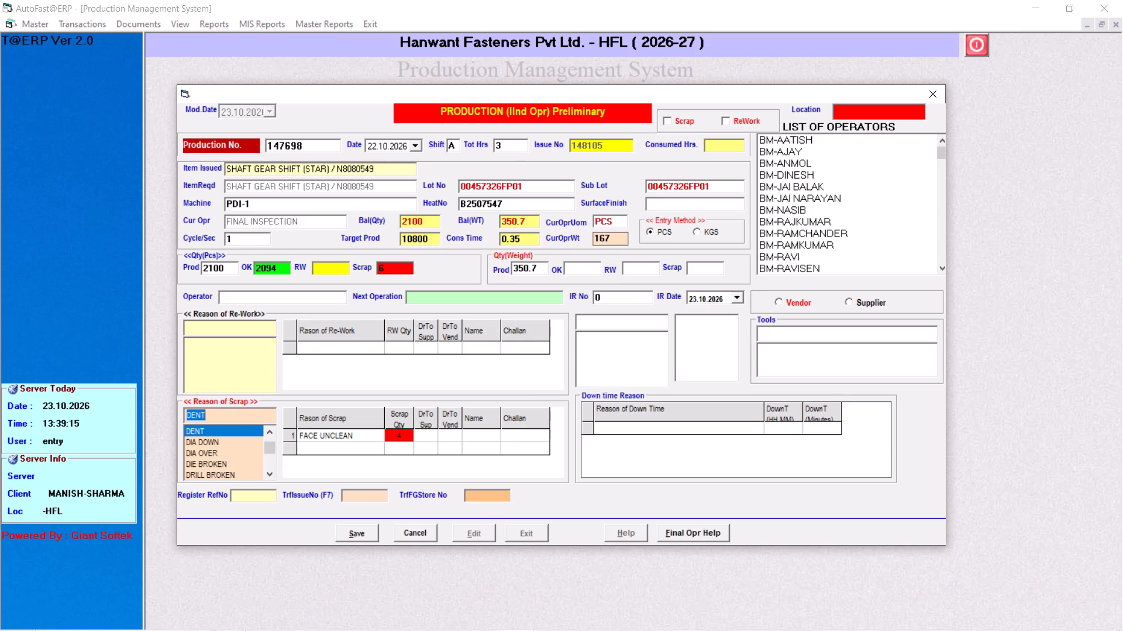
{"action": "key", "text": "Return"}
{"action": "key", "text": "2"}
{"action": "key", "text": "Return"}
Search the operators for pdi- and choose PDI-I JAIBHAGWAN as the operator of the SHAFT GEAR SHIFT entry.
{"action": "type", "text": "pdi-"}
{"action": "key", "text": "Down"}
{"action": "key", "text": "Down"}
{"action": "key", "text": "Down"}
{"action": "key", "text": "Down"}
{"action": "key", "text": "Down"}
{"action": "key", "text": "Down"}
{"action": "key", "text": "Down"}
{"action": "key", "text": "Down"}
{"action": "key", "text": "Down"}
{"action": "key", "text": "Down"}
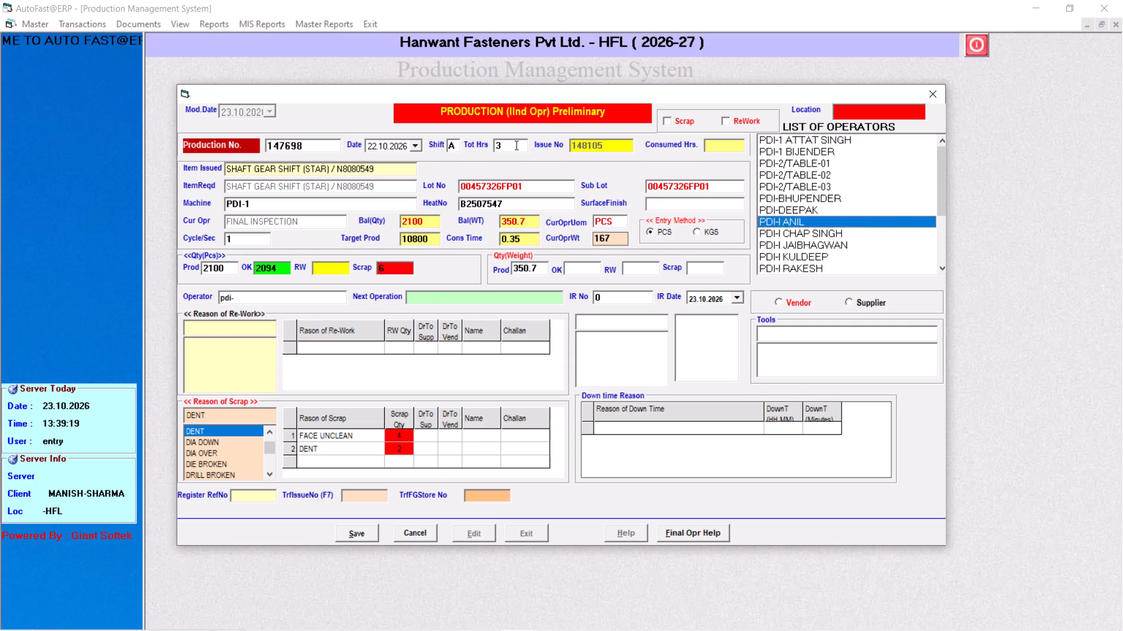
{"action": "key", "text": "Down"}
{"action": "key", "text": "Return"}
Pass through the remaining fields without additions and save the SHAFT GEAR SHIFT production entry.
{"action": "key", "text": "Return"}
{"action": "key", "text": "Return"}
{"action": "key", "text": "Return"}
{"action": "key", "text": "Return"}
{"action": "key", "text": "Return"}
{"action": "key", "text": "Return"}
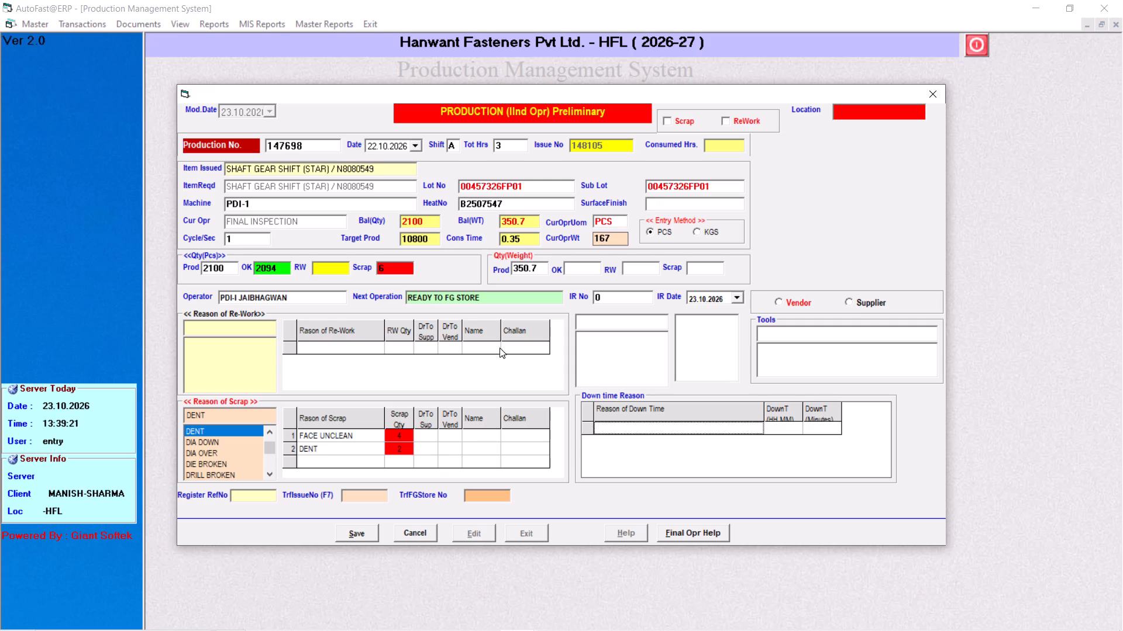
{"action": "left_click", "coordinate": [332, 544]}
{"action": "left_click", "coordinate": [356, 538]}
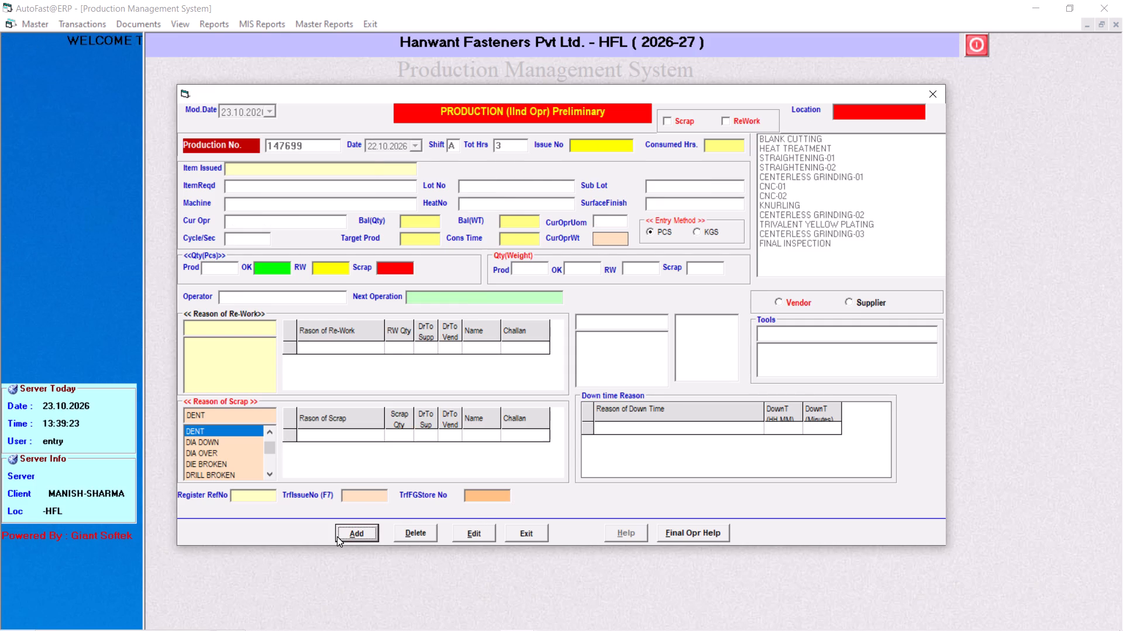
Start a new production entry dated 22.10.2026, shift A, for issue 148106 on machine PDI-1.
{"action": "key", "text": "Return"}
{"action": "key", "text": "Down"}
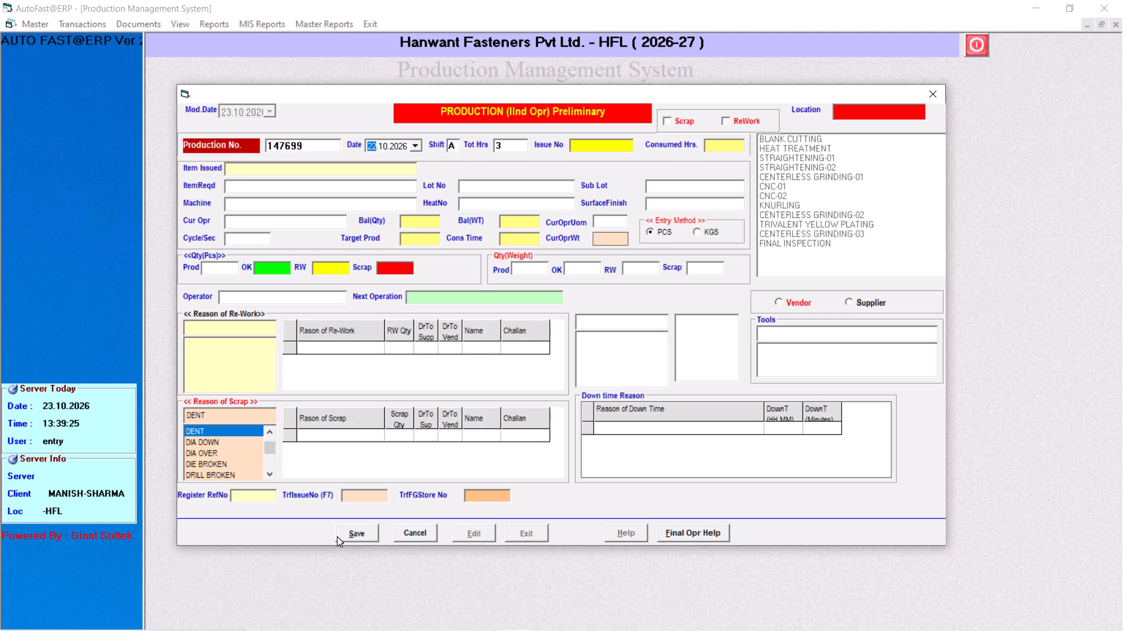
{"action": "key", "text": "Return"}
{"action": "key", "text": "Return"}
{"action": "key", "text": "Return"}
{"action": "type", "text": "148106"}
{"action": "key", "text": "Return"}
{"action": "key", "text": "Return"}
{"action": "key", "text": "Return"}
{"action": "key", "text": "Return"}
Set the cycle time for issue 148106 to 1 second and record 1204 pieces as OK, with zero rework and scrap.
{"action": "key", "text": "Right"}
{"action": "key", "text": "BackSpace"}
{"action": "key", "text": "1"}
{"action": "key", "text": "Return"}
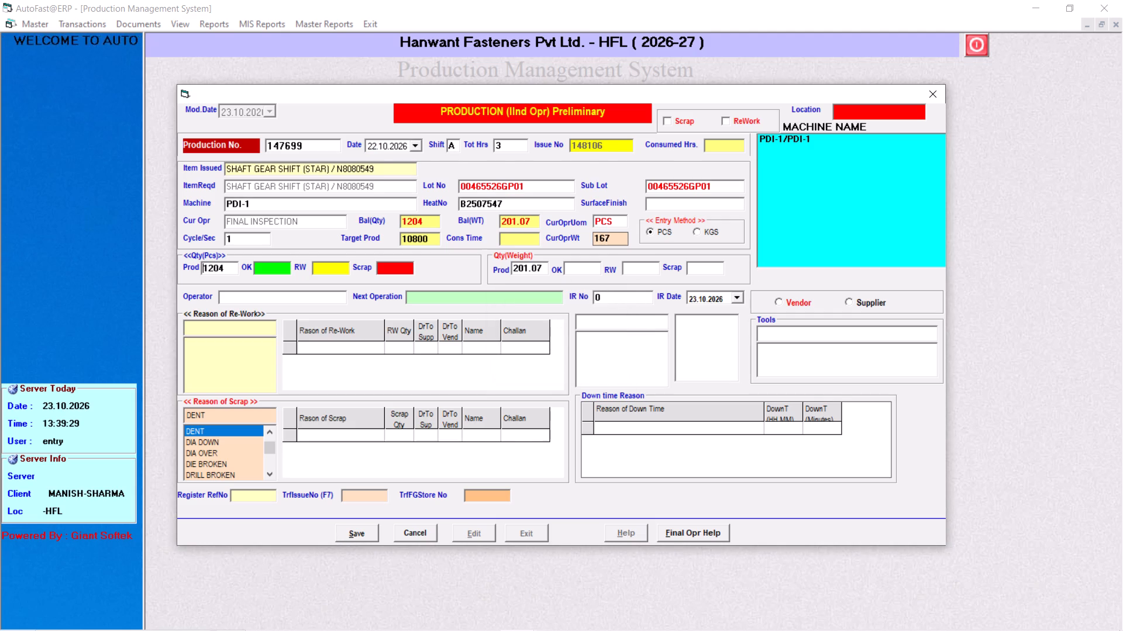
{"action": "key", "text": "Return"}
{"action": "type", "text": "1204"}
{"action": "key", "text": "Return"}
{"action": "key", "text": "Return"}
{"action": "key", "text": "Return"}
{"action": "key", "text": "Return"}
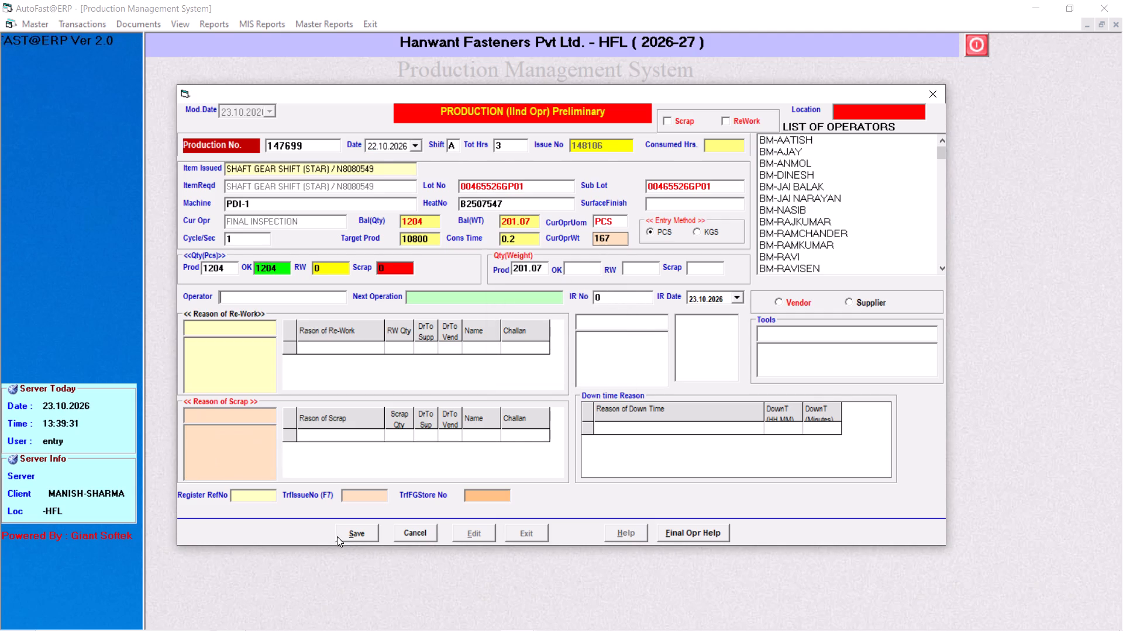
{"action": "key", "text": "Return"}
Search the operators for pdi- and choose PDI-I JAIBHAGWAN as the operator for issue 148106.
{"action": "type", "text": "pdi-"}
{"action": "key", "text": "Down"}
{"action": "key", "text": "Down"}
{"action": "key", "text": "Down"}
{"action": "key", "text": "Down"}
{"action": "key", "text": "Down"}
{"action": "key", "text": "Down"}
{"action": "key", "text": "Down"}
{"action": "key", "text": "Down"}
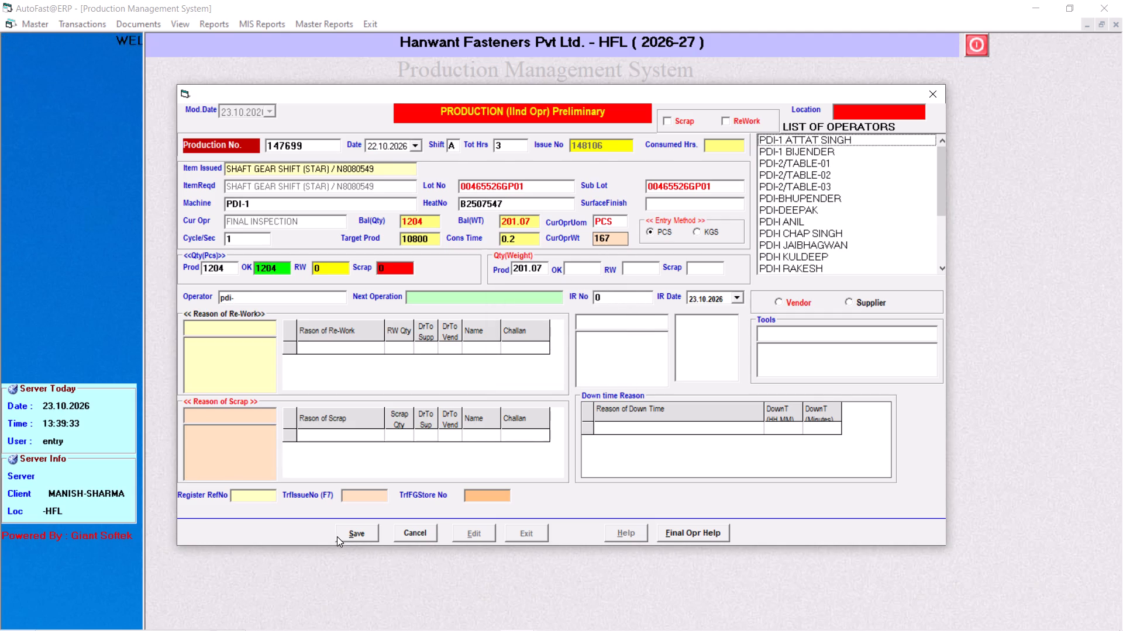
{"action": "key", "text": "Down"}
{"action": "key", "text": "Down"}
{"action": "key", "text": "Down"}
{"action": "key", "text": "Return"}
Pass through the remaining fields without additions and save the production entry for issue 148106.
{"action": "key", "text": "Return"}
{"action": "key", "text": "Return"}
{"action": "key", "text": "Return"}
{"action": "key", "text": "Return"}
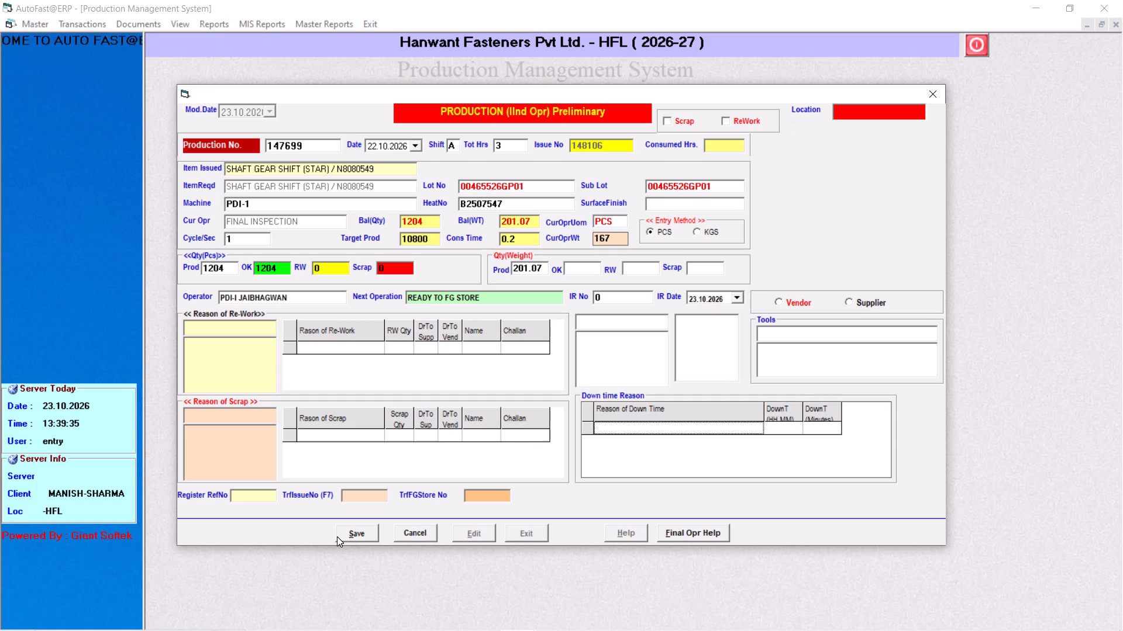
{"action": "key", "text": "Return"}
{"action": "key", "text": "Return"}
{"action": "left_click", "coordinate": [337, 536]}
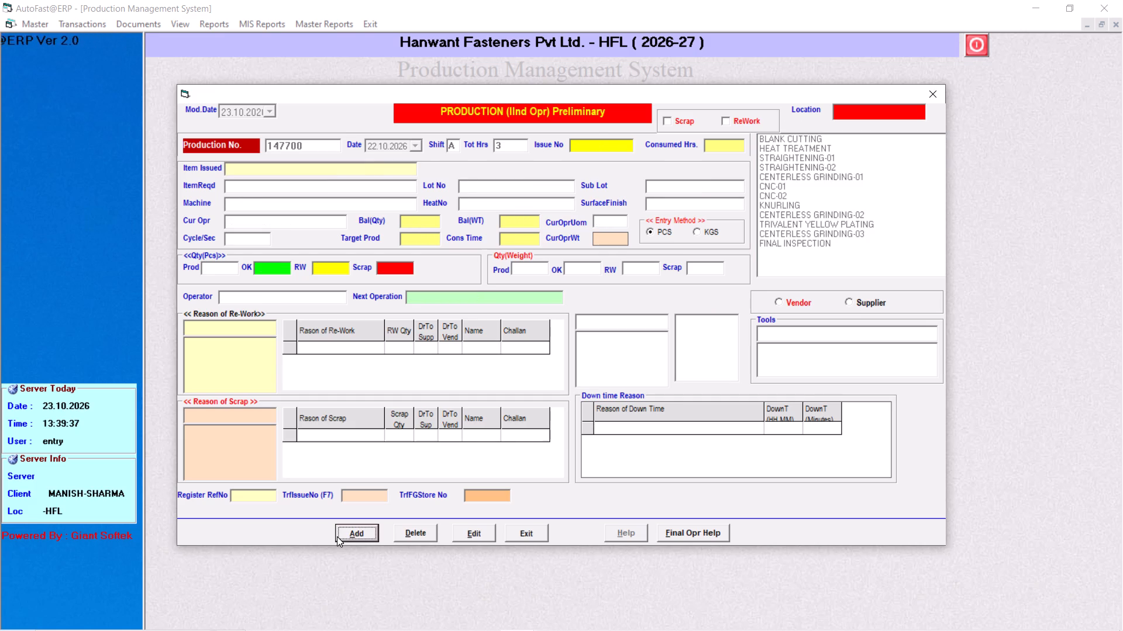
Start a new production entry dated 22.10.2026, shift A, for issue 148107 on machine PDI-1.
{"action": "key", "text": "Return"}
{"action": "key", "text": "Down"}
{"action": "key", "text": "Return"}
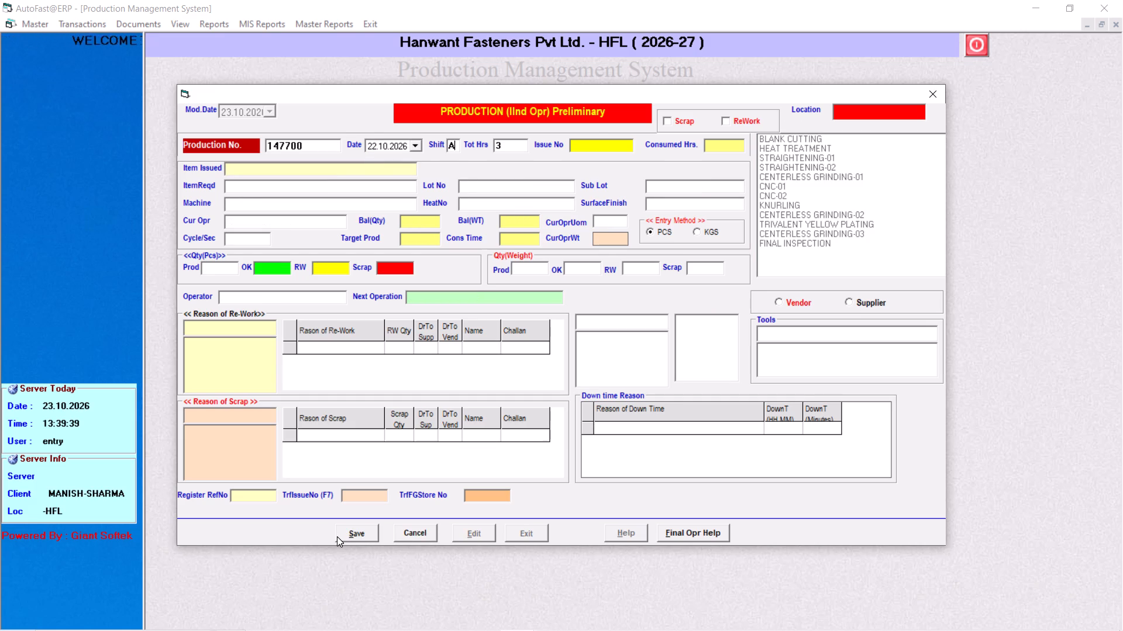
{"action": "key", "text": "Return"}
{"action": "key", "text": "Return"}
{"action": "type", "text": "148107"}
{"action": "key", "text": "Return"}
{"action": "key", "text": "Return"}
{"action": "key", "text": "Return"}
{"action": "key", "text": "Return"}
Set the cycle time for issue 148107 to 1 second and record 1698 pieces as OK, with zero rework and scrap.
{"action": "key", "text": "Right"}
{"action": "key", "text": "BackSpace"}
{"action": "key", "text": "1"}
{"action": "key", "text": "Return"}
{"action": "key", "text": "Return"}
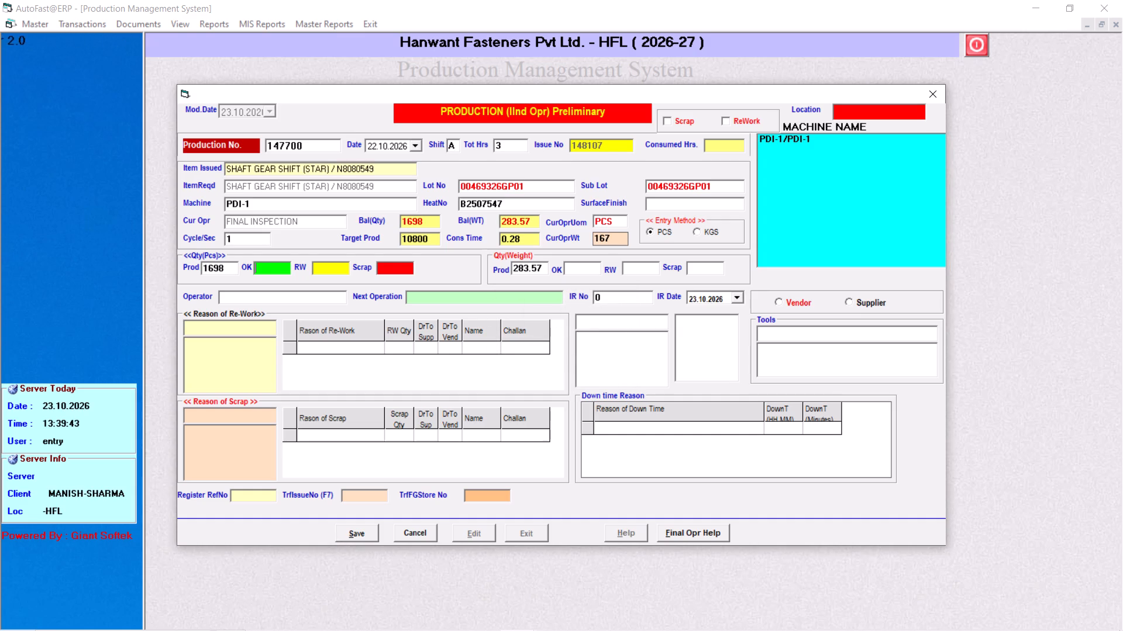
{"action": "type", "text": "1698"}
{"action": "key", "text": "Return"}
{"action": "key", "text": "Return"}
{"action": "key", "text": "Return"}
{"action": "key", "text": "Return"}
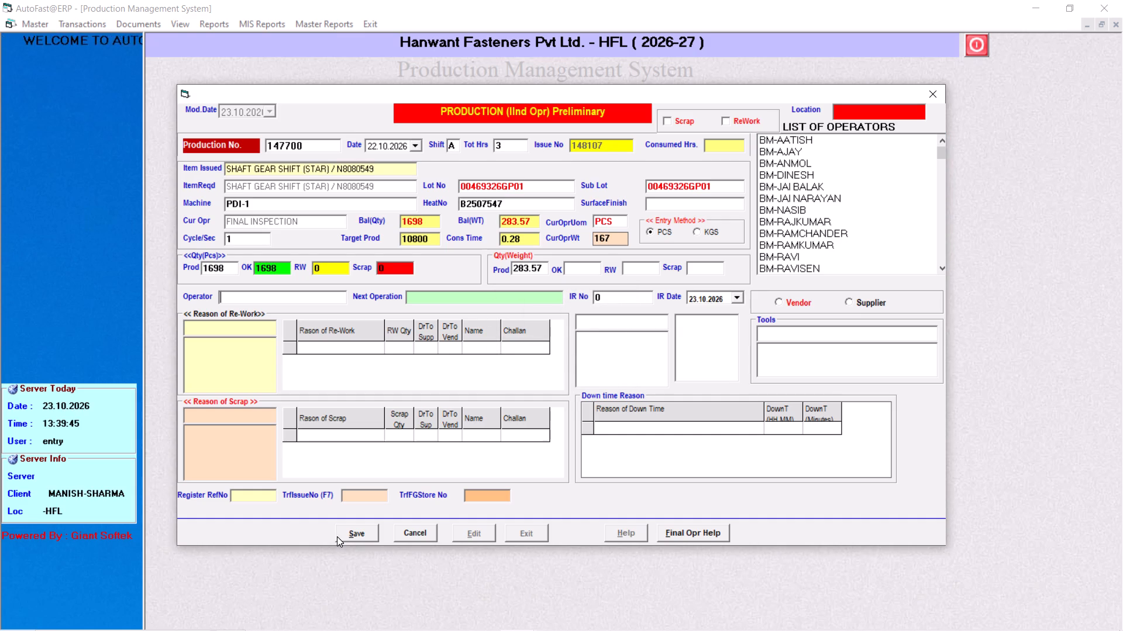
Search the operators for pdi- and choose PDI-I JAIBHAGWAN as the operator for issue 148107.
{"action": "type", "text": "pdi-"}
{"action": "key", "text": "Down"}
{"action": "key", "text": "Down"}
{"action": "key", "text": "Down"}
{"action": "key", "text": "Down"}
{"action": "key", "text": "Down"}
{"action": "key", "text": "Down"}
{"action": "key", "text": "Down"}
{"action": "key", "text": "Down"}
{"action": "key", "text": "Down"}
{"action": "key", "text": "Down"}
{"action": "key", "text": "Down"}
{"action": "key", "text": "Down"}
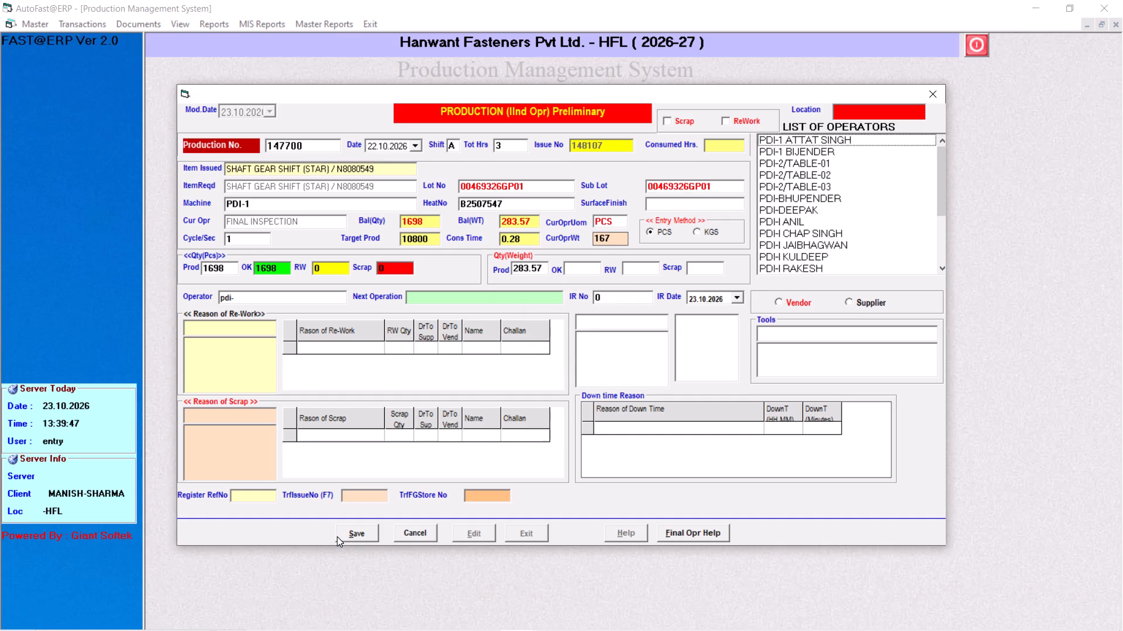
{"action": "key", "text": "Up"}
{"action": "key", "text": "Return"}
Pass through the remaining fields without additions and save the production entry for issue 148107.
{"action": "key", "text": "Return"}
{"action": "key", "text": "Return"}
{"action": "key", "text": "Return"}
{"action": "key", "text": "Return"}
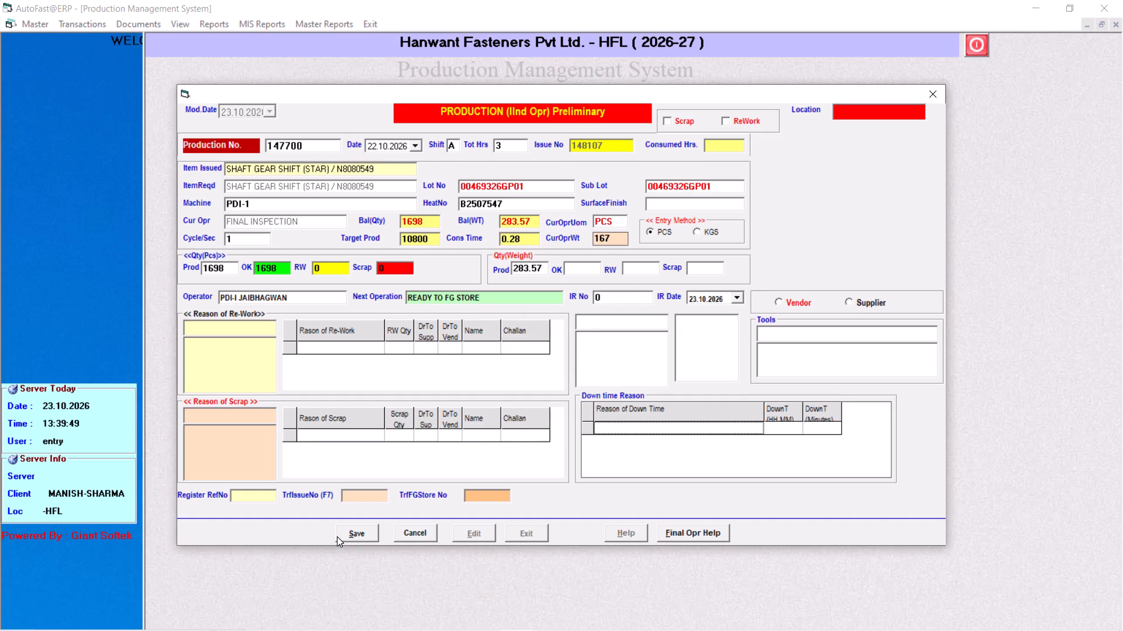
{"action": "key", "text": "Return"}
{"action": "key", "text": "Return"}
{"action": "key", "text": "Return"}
{"action": "left_click", "coordinate": [337, 536]}
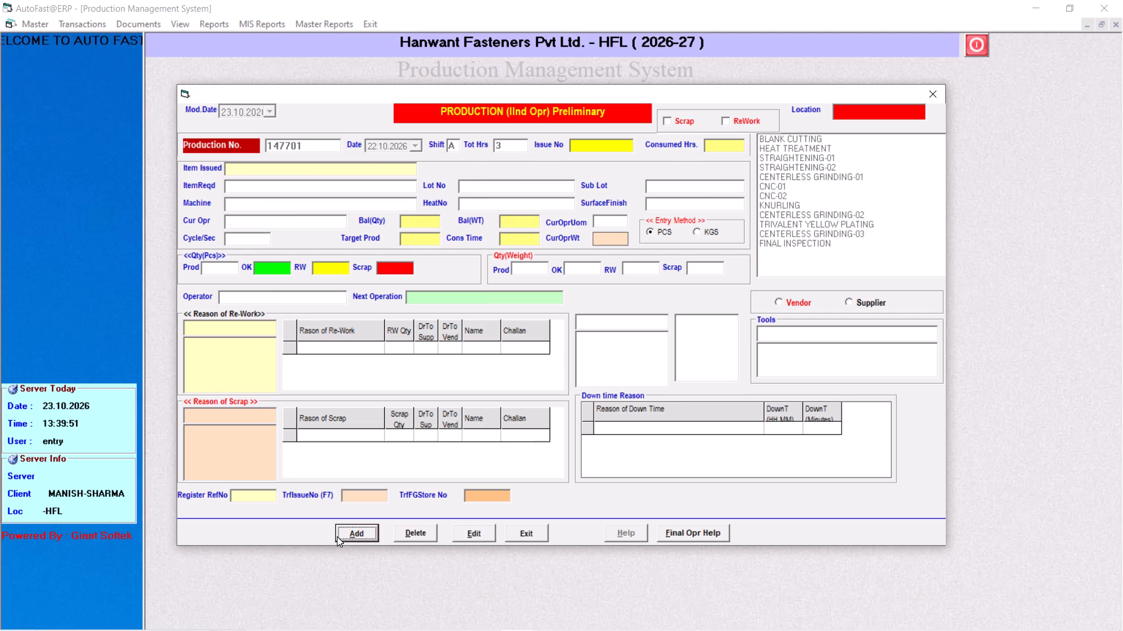
Start a new production entry dated 22.10.2026, shift A, for issue 148108 on machine PDI-1.
{"action": "key", "text": "Return"}
{"action": "key", "text": "Down"}
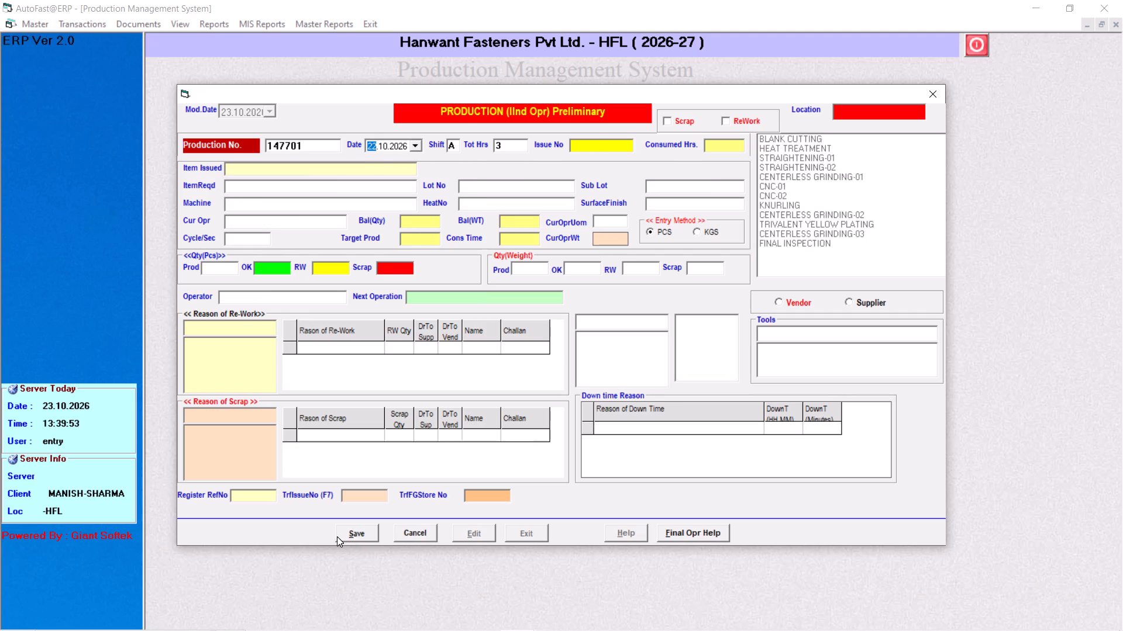
{"action": "key", "text": "Return"}
{"action": "key", "text": "Return"}
{"action": "key", "text": "Return"}
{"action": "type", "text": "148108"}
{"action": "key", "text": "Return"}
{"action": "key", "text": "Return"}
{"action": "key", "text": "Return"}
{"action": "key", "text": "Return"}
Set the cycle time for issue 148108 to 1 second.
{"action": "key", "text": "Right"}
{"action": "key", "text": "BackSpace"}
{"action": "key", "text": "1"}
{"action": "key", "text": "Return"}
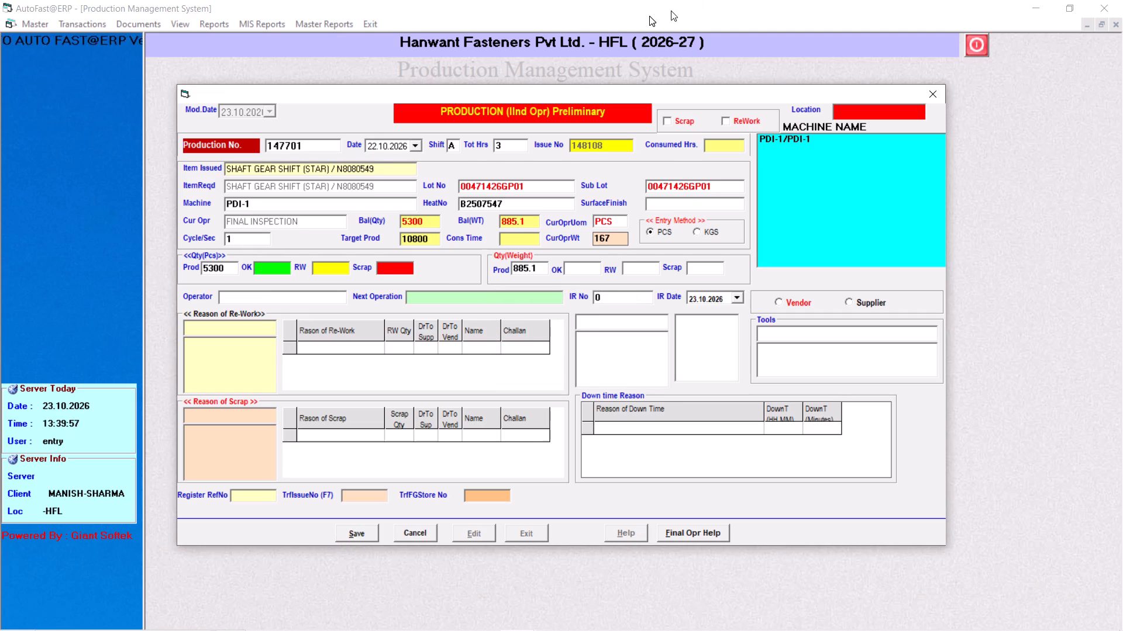
Change the total hours for issue 148108 to 8 and re-enter its cycle time as 1 second.
{"action": "left_click", "coordinate": [515, 143]}
{"action": "key", "text": "BackSpace"}
{"action": "key", "text": "BackSpace"}
{"action": "key", "text": "8"}
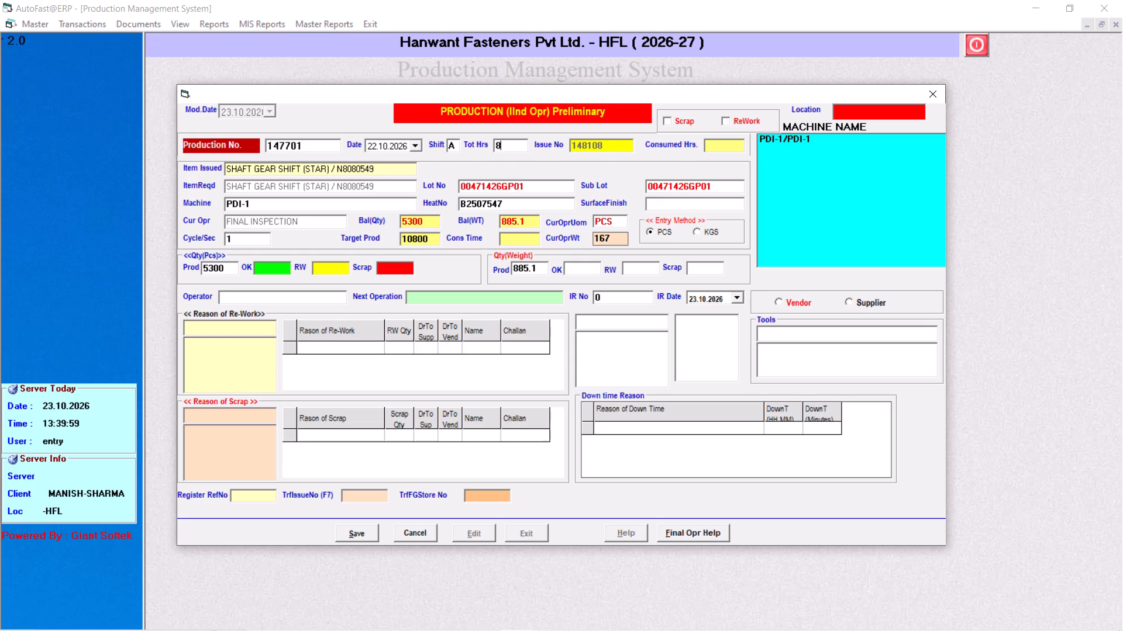
{"action": "key", "text": "Return"}
{"action": "key", "text": "Return"}
{"action": "key", "text": "Return"}
{"action": "key", "text": "Return"}
{"action": "key", "text": "Return"}
{"action": "key", "text": "Right"}
{"action": "key", "text": "BackSpace"}
{"action": "key", "text": "1"}
{"action": "key", "text": "Return"}
{"action": "key", "text": "Return"}
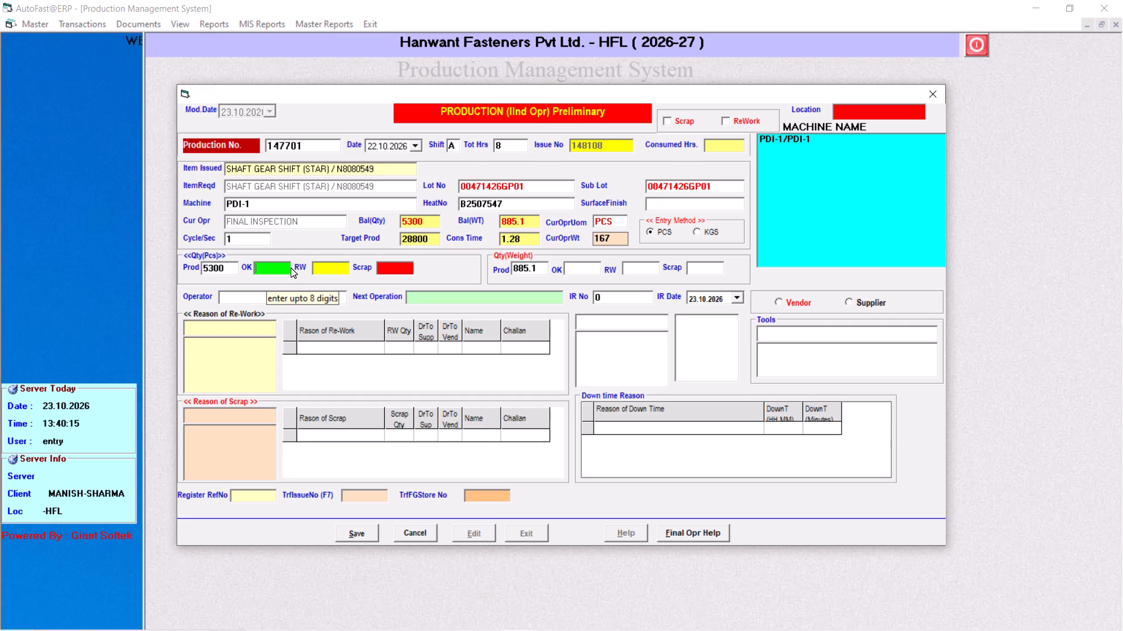
Record 5296 pieces as OK for issue 148108 and leave the rework quantity blank.
{"action": "left_click", "coordinate": [275, 264]}
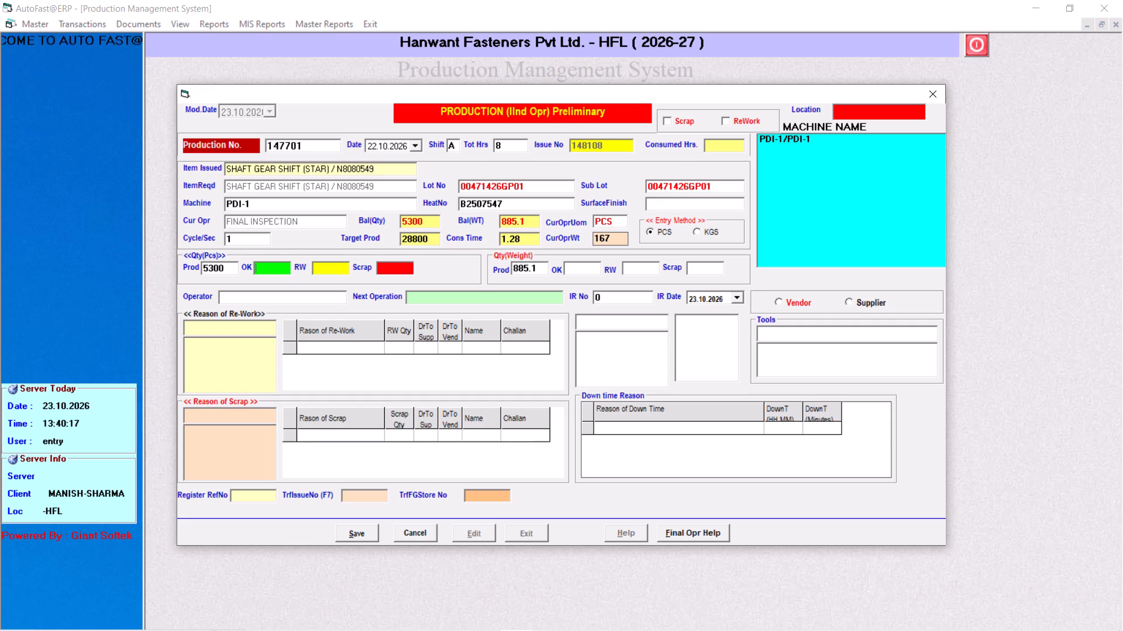
{"action": "type", "text": "5296"}
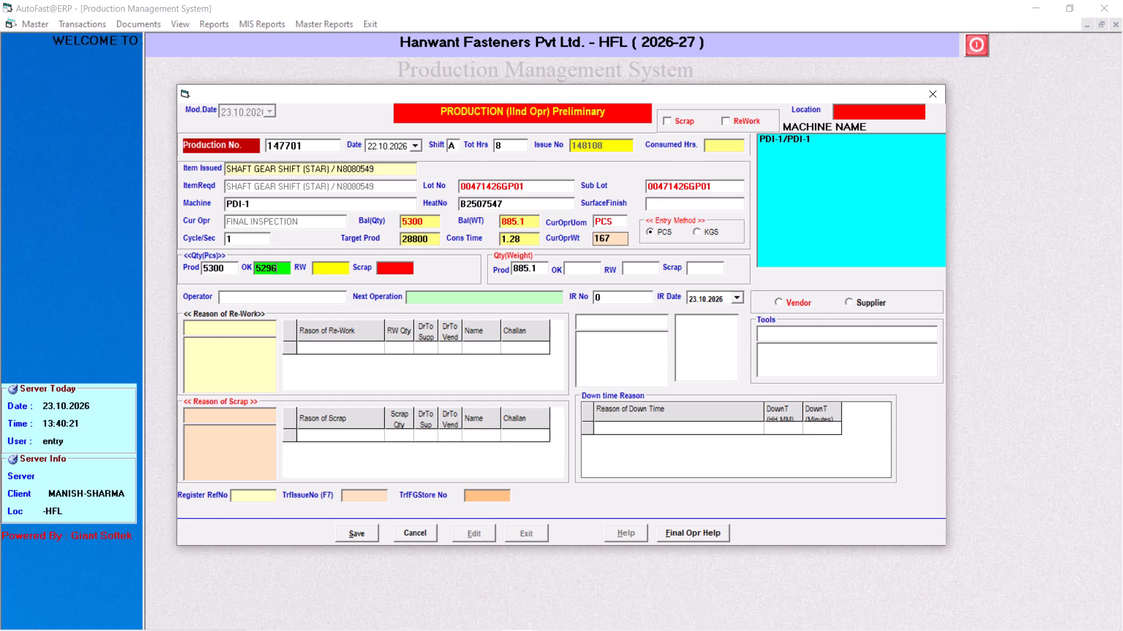
{"action": "key", "text": "Return"}
{"action": "key", "text": "Right"}
{"action": "key", "text": "BackSpace"}
{"action": "key", "text": "Right"}
{"action": "key", "text": "BackSpace"}
{"action": "key", "text": "Return"}
{"action": "key", "text": "Return"}
{"action": "key", "text": "Return"}
{"action": "key", "text": "Return"}
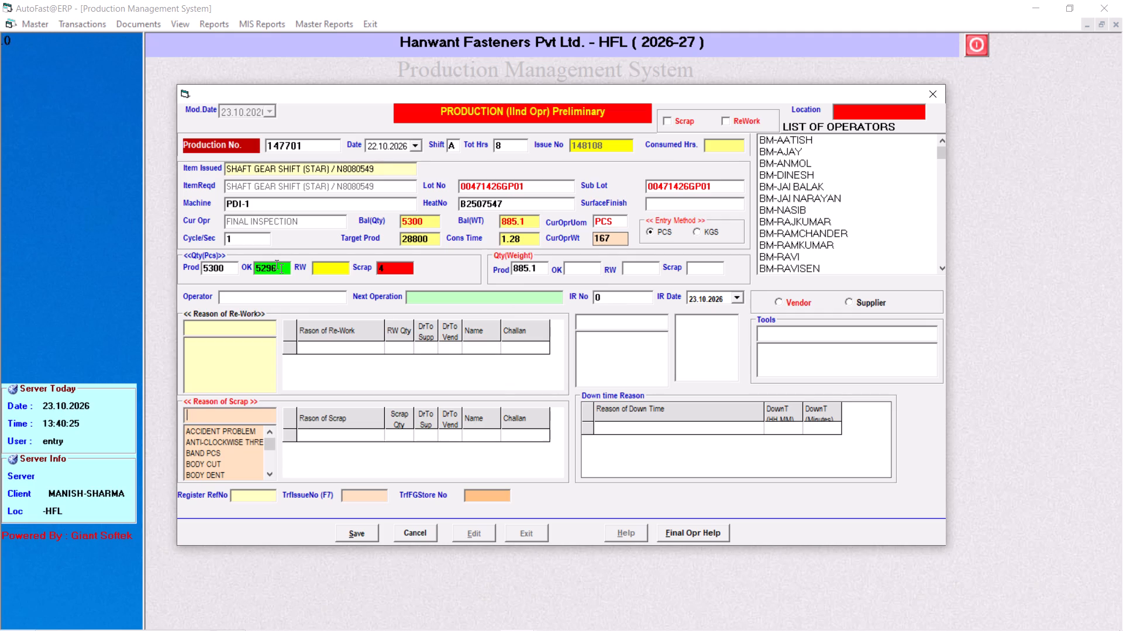
Enter WHEEL TOUCH as the scrap reason for 4 pieces of issue 148108.
{"action": "type", "text": "wheel"}
{"action": "key", "text": "Down"}
{"action": "key", "text": "Down"}
{"action": "key", "text": "Down"}
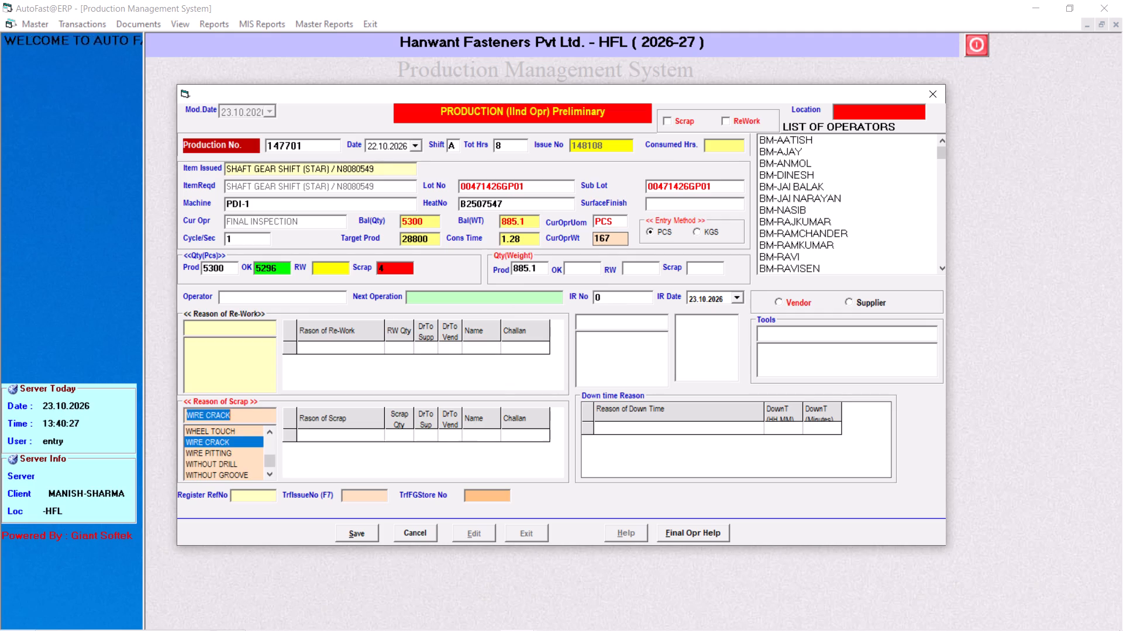
{"action": "key", "text": "Up"}
{"action": "key", "text": "Up"}
{"action": "key", "text": "Return"}
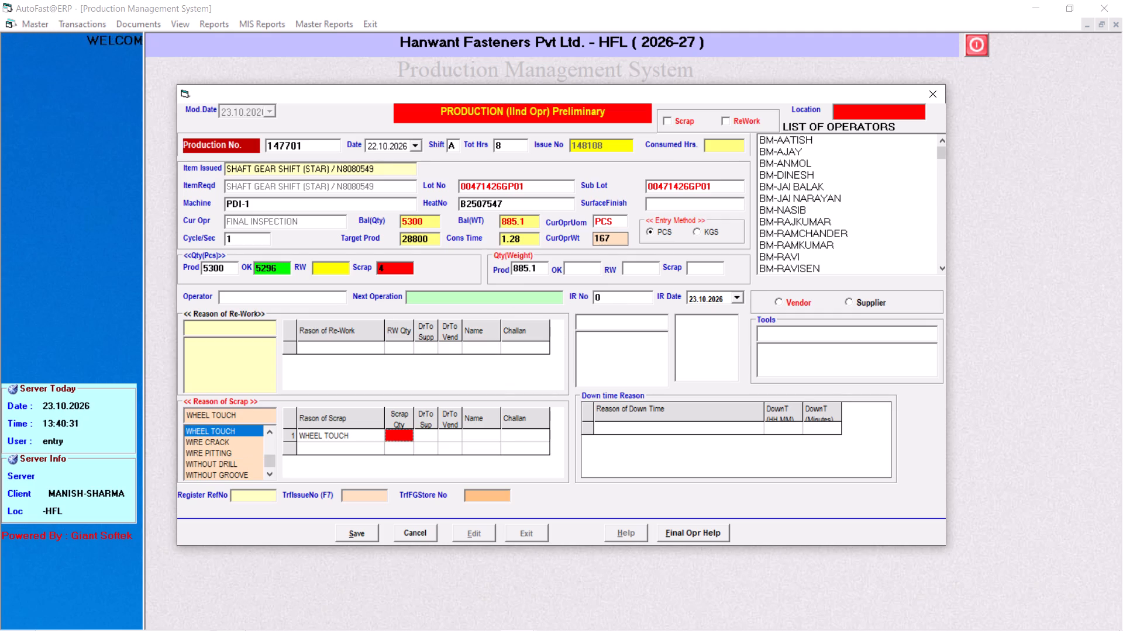
{"action": "key", "text": "4"}
{"action": "key", "text": "Return"}
Search the operators for pdi- and choose PDI-I KULDEEP as the operator for issue 148108.
{"action": "type", "text": "pdi-"}
{"action": "key", "text": "Down"}
{"action": "key", "text": "Down"}
{"action": "key", "text": "Down"}
{"action": "key", "text": "Down"}
{"action": "key", "text": "Down"}
{"action": "key", "text": "Down"}
{"action": "key", "text": "Down"}
{"action": "key", "text": "Down"}
{"action": "key", "text": "Down"}
{"action": "key", "text": "Down"}
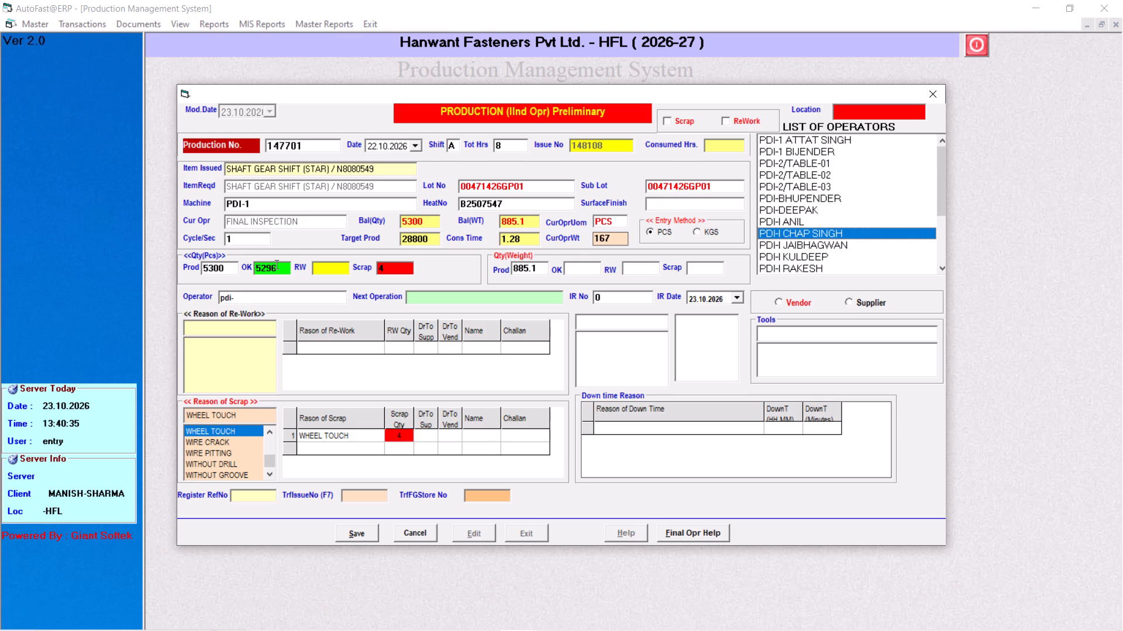
{"action": "key", "text": "Down"}
{"action": "key", "text": "Down"}
{"action": "key", "text": "Return"}
Pass through the remaining fields without additions and save the production entry for issue 148108.
{"action": "key", "text": "Return"}
{"action": "key", "text": "Return"}
{"action": "key", "text": "Return"}
{"action": "key", "text": "Return"}
{"action": "key", "text": "Return"}
{"action": "key", "text": "Return"}
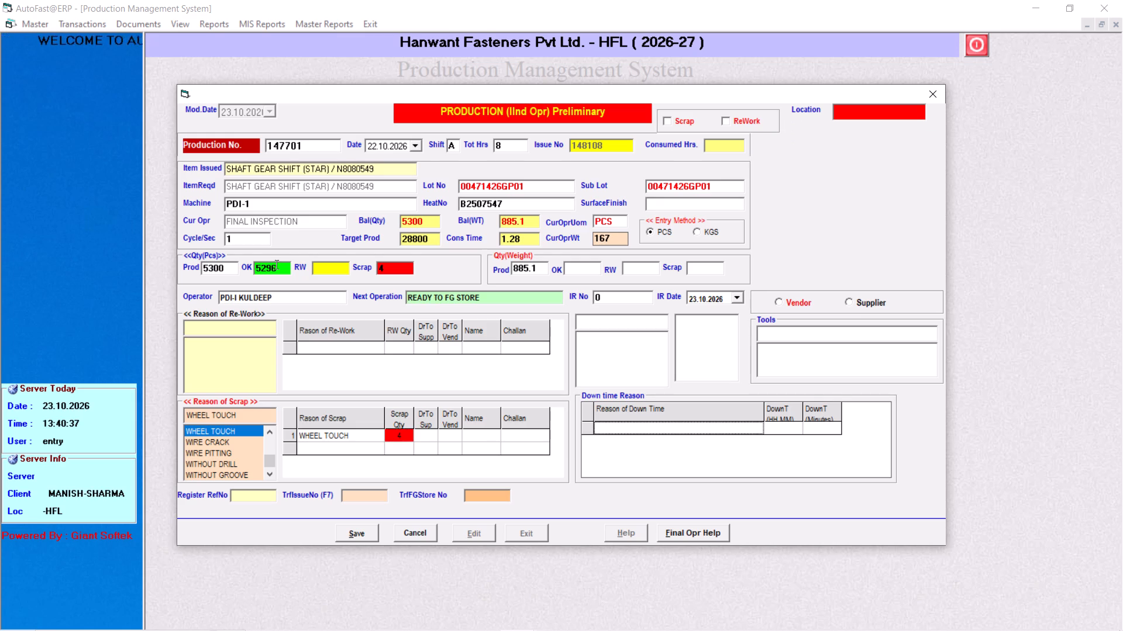
{"action": "key", "text": "Return"}
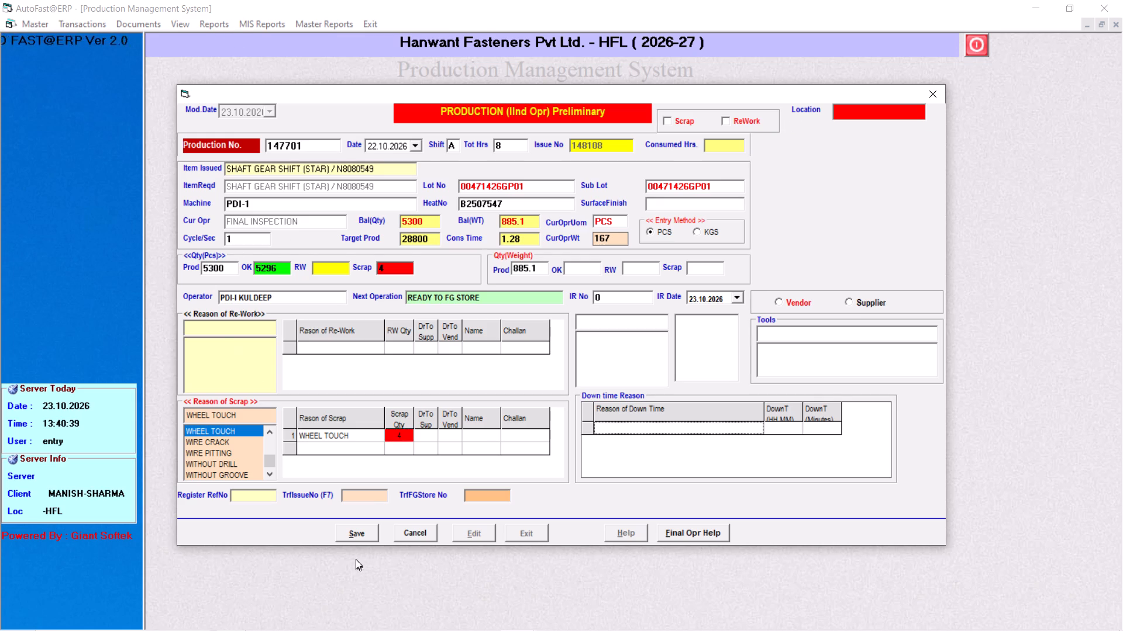
{"action": "left_click", "coordinate": [362, 542]}
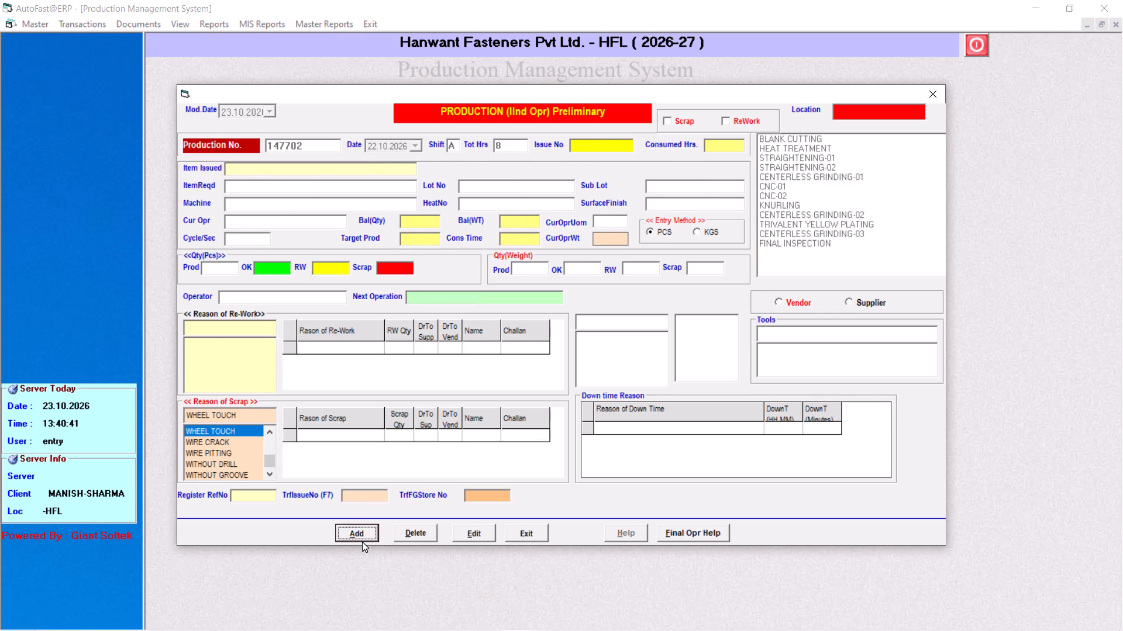
Start a new production entry dated 22.10.2026, shift A with 8 total hours, for issue 148109.
{"action": "key", "text": "Return"}
{"action": "key", "text": "Down"}
{"action": "key", "text": "Return"}
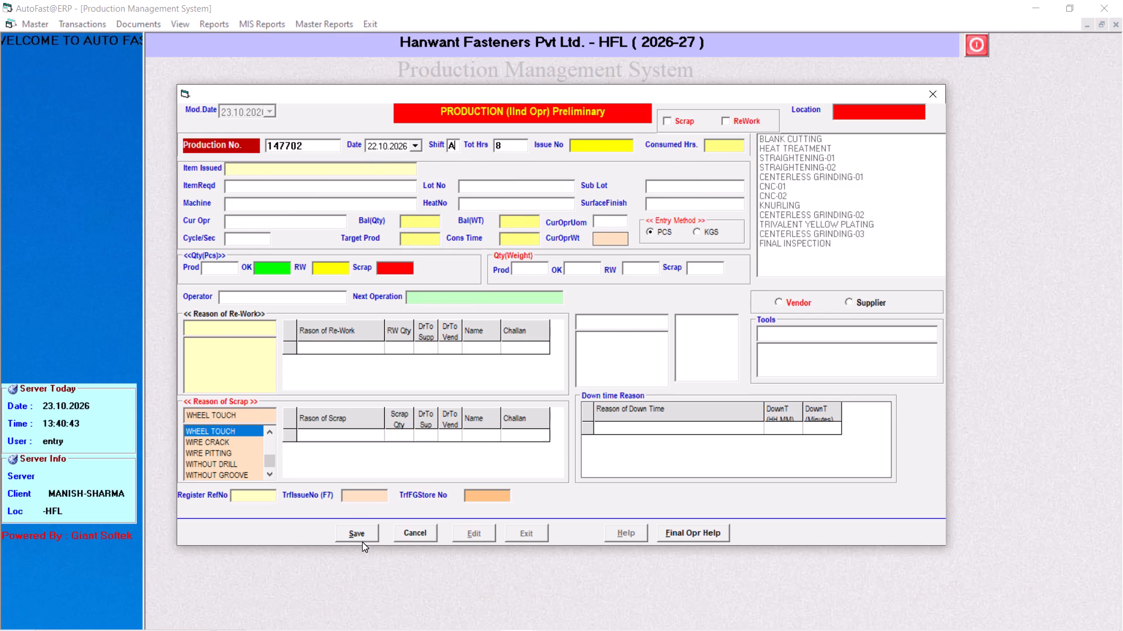
{"action": "key", "text": "Return"}
{"action": "key", "text": "Return"}
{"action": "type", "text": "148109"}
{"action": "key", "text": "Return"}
Accept machine PDI-1 and the full produced quantity for issue 148109, setting the cycle time to 1 second.
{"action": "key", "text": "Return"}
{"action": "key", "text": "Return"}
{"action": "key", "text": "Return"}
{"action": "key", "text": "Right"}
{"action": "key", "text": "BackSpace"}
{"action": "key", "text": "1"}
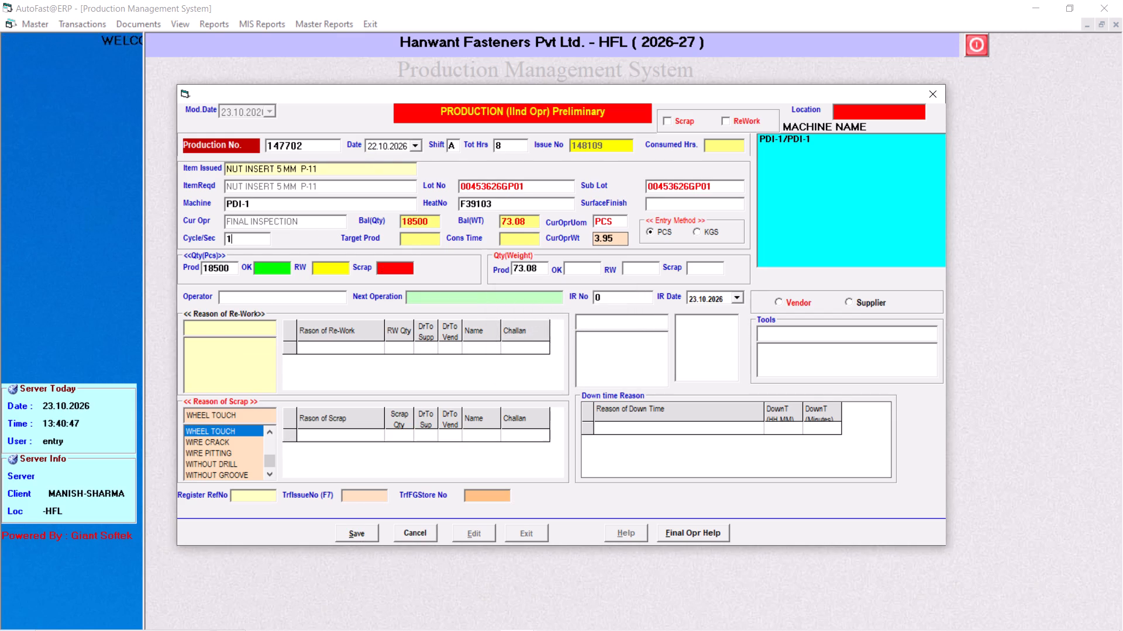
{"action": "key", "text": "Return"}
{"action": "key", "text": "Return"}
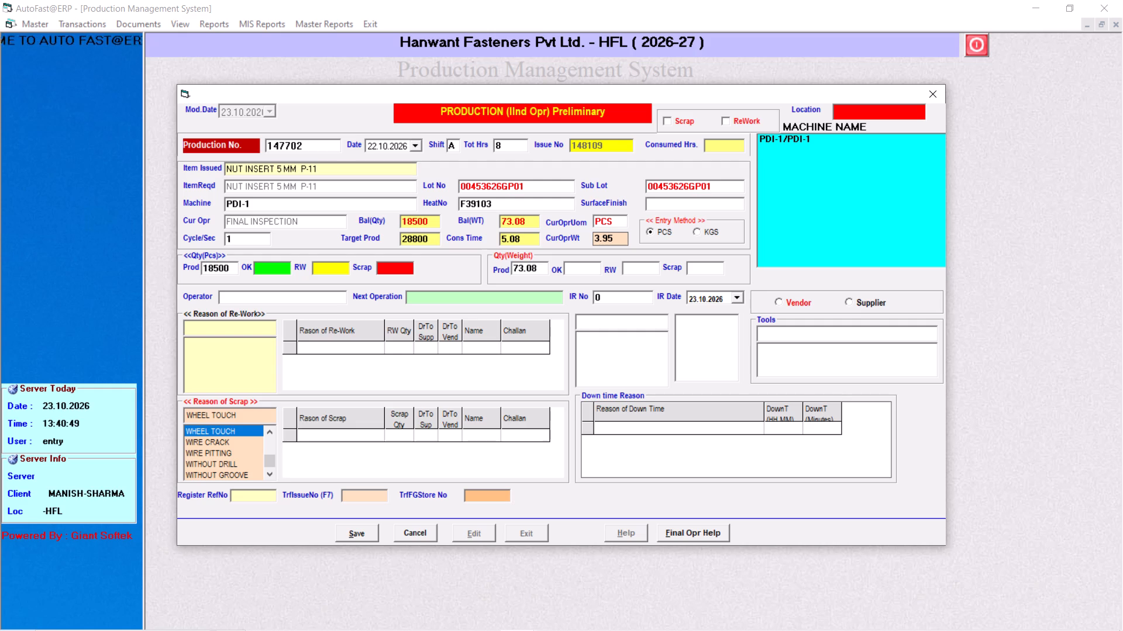
Record 18492 pieces as OK for issue 148109 and leave the rework quantity blank.
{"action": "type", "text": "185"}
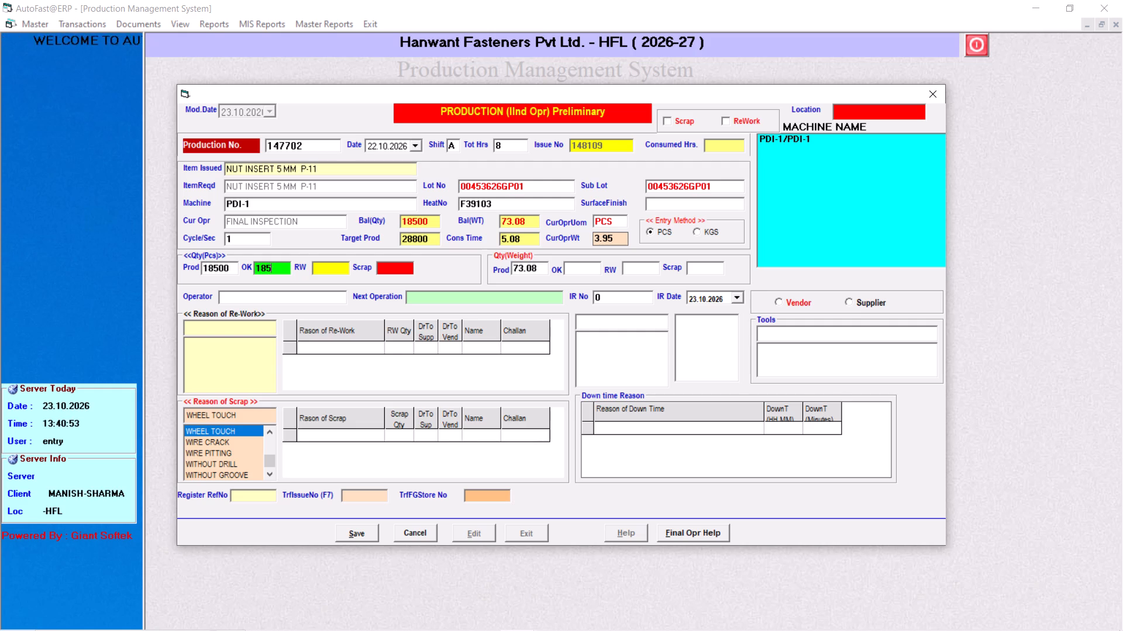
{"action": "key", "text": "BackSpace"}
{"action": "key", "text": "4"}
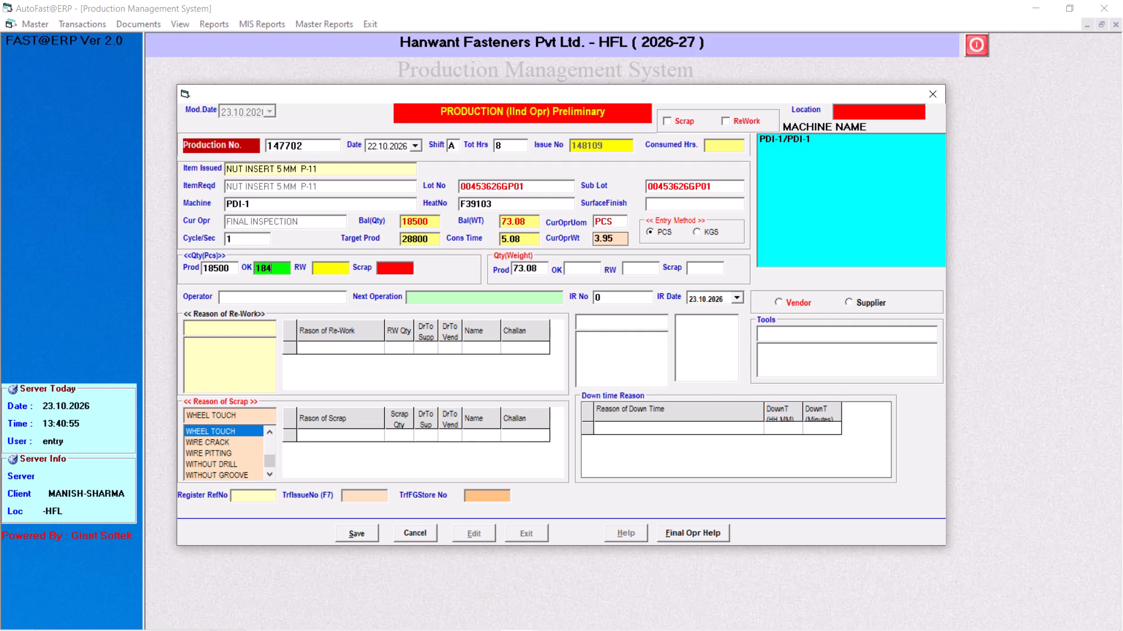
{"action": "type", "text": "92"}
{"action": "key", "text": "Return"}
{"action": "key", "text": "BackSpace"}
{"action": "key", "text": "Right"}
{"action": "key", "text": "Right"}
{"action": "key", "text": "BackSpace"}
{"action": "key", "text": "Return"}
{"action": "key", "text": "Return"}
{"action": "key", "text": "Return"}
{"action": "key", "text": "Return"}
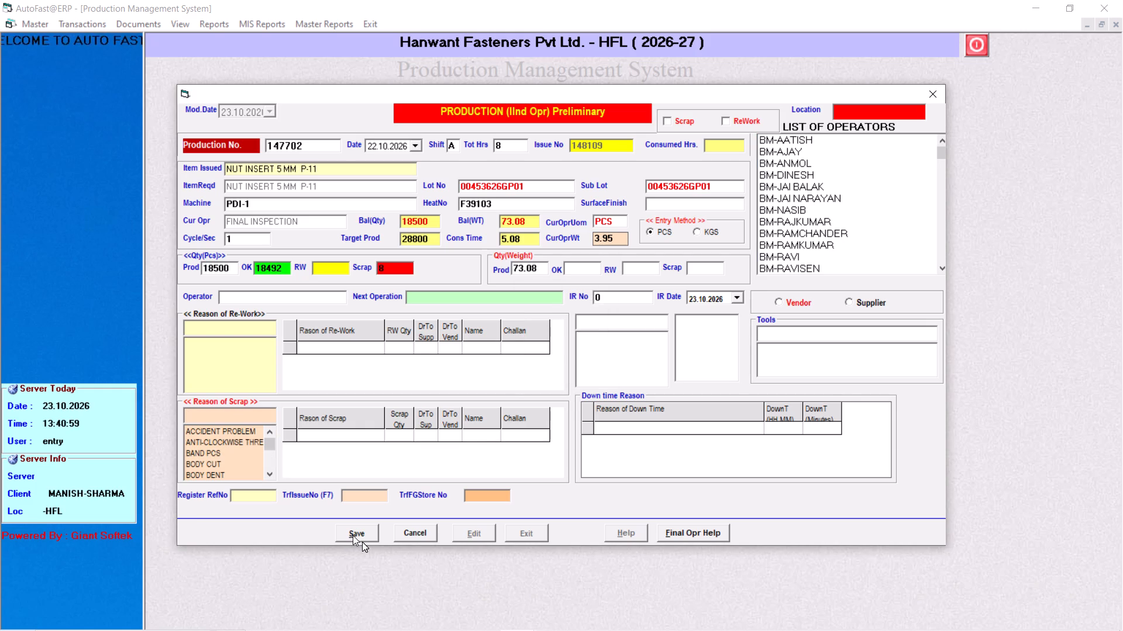
Enter WITHOUT THREAD as the scrap reason for 8 pieces of issue 148109.
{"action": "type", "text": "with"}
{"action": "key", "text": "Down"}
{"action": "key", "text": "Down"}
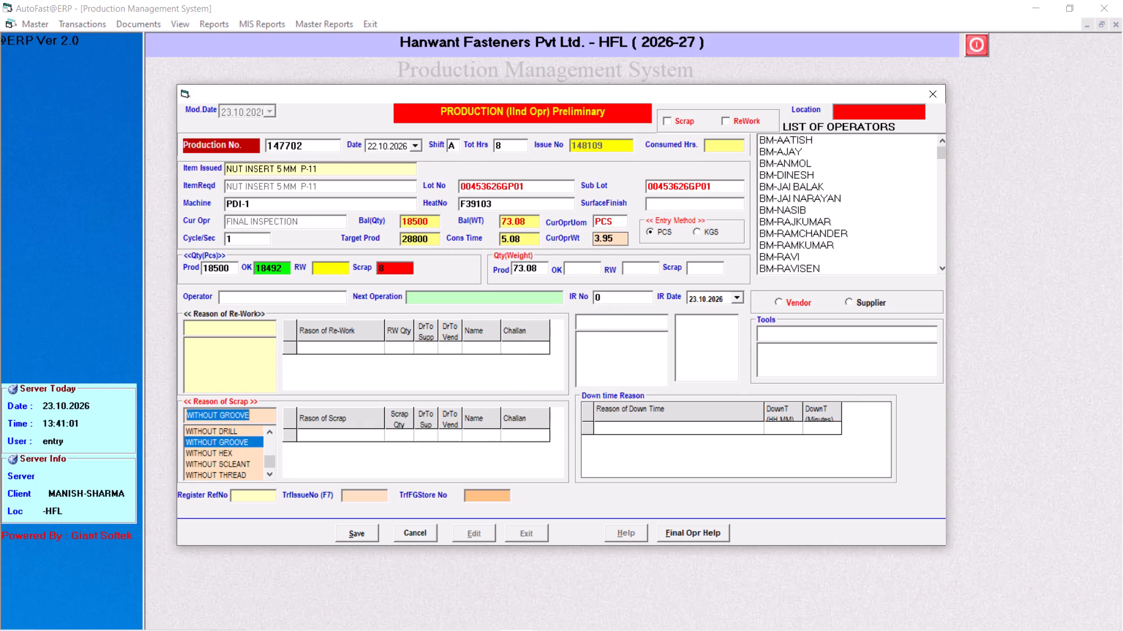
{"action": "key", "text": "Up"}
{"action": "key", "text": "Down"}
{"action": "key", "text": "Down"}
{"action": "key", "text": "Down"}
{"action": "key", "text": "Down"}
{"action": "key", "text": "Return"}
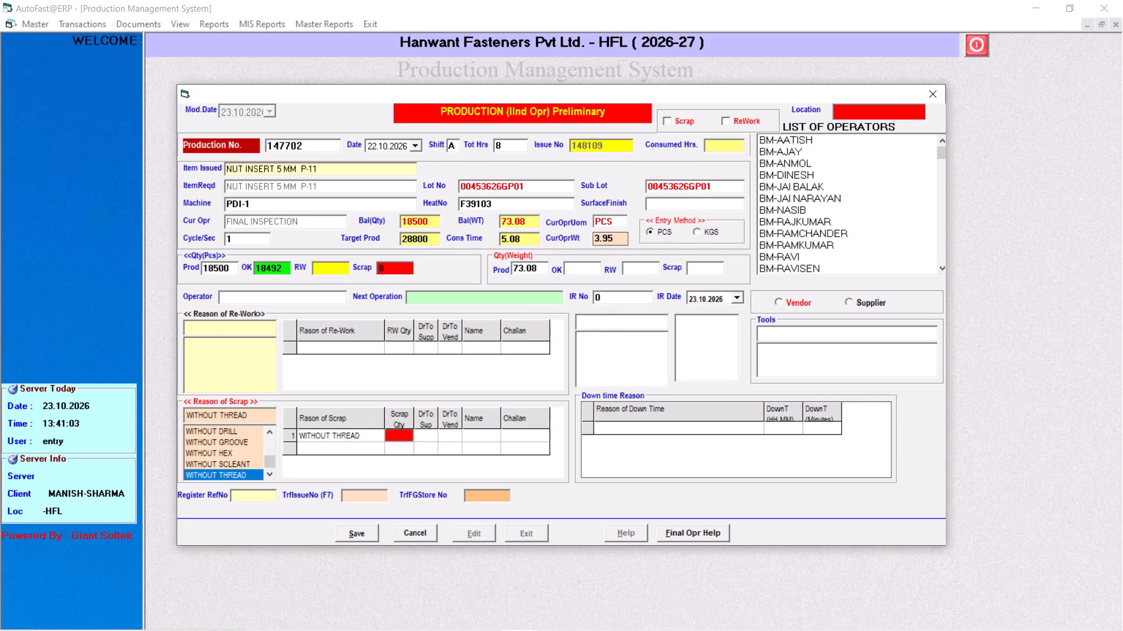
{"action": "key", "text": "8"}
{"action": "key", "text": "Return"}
Search the operators for pdi- and choose PDI-I SATPAL as the operator for issue 148109.
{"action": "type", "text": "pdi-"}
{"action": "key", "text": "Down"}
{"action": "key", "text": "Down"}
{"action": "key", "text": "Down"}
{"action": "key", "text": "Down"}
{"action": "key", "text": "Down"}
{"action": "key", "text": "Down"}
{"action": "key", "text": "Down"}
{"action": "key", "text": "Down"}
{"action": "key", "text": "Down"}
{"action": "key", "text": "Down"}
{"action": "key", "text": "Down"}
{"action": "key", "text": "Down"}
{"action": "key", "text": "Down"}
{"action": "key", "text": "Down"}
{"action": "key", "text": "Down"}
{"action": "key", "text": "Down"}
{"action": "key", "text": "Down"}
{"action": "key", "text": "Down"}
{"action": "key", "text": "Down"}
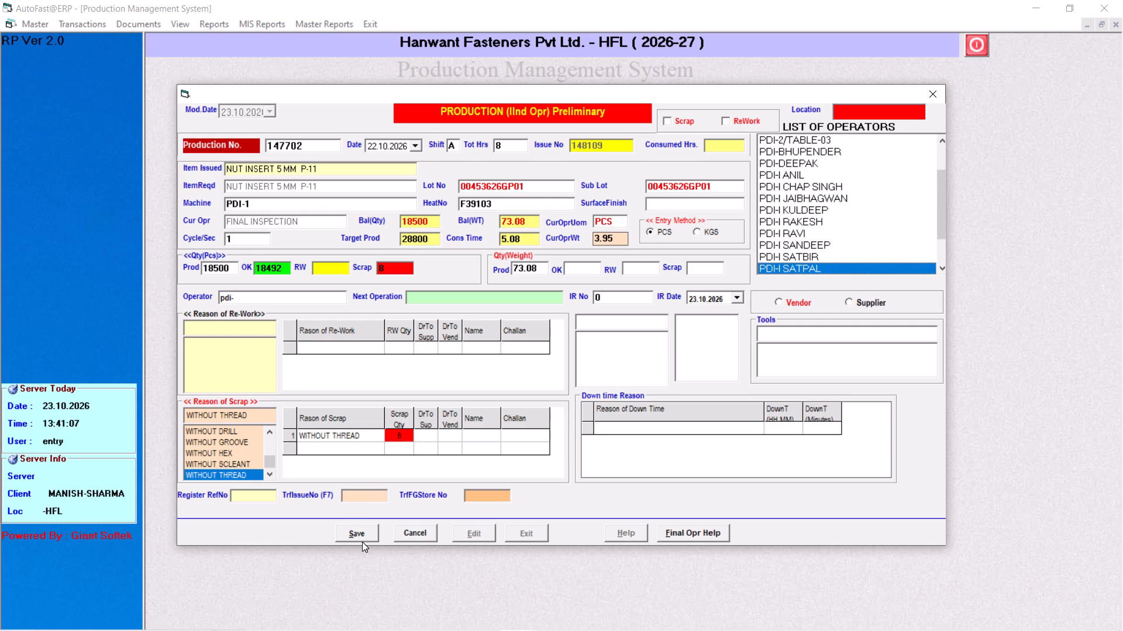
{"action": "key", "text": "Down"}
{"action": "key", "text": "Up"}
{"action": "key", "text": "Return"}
Pass through the remaining fields without additions and save the production entry for issue 148109.
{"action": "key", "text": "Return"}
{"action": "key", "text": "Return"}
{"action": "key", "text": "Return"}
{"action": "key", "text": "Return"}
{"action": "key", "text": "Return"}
{"action": "key", "text": "Return"}
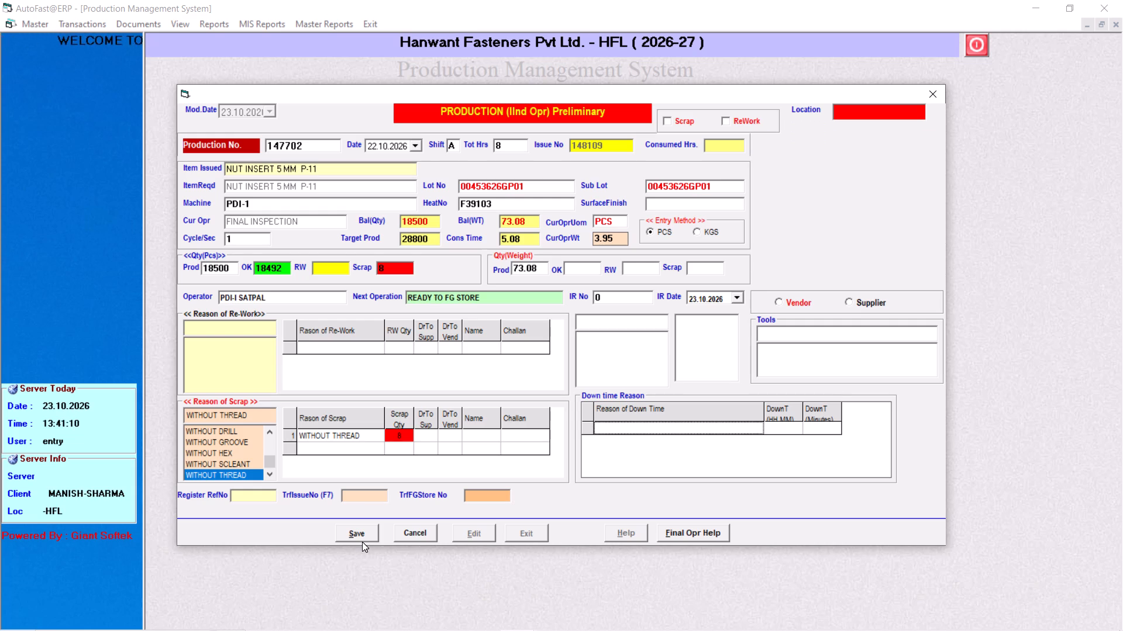
{"action": "key", "text": "Return"}
{"action": "key", "text": "Return"}
{"action": "key", "text": "Return"}
{"action": "left_click", "coordinate": [361, 534]}
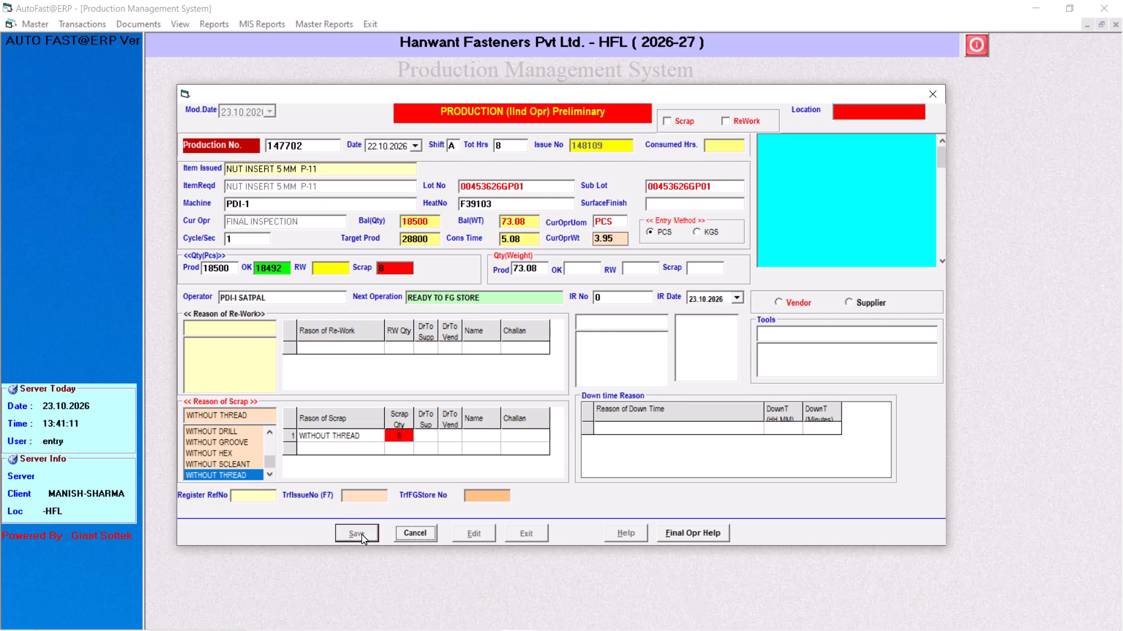
Start a new production entry dated 22.10.2026, shift A with 4 total hours, for issue 148110.
{"action": "key", "text": "Return"}
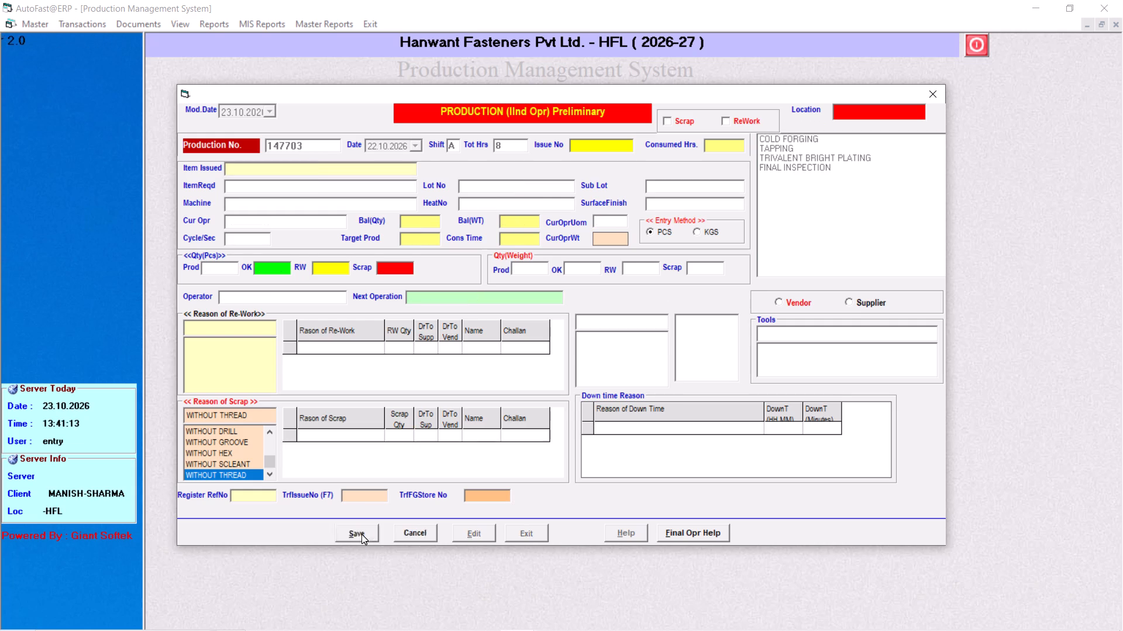
{"action": "key", "text": "Down"}
{"action": "key", "text": "Return"}
{"action": "key", "text": "Return"}
{"action": "key", "text": "BackSpace"}
{"action": "key", "text": "4"}
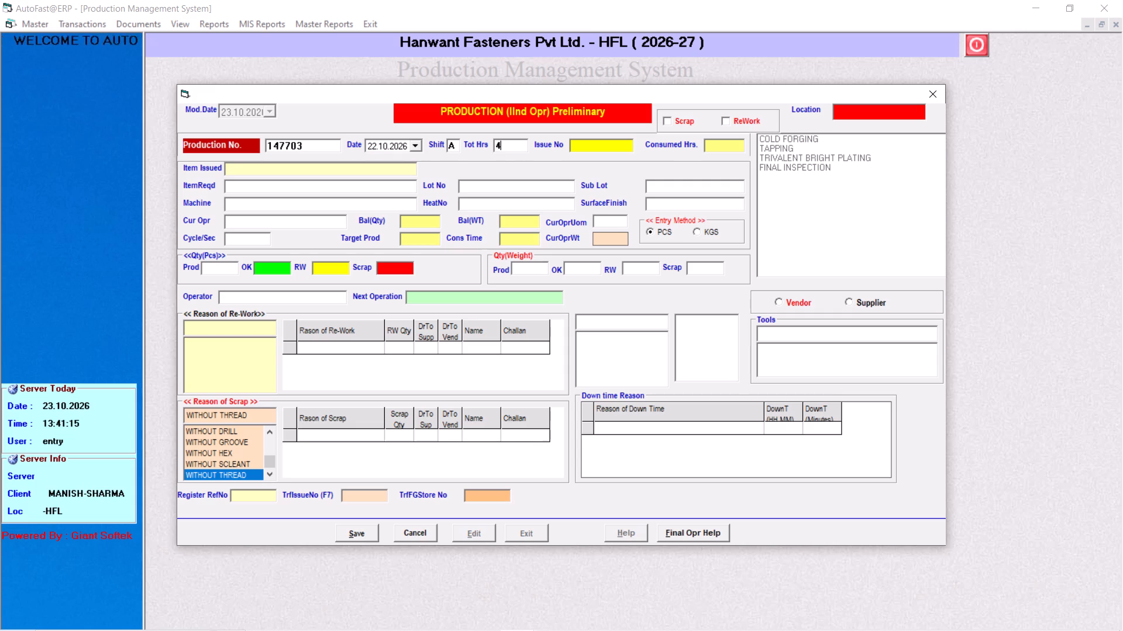
{"action": "key", "text": "Return"}
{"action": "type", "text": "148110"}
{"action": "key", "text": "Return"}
Accept machine PDI-1 and the full produced quantity for issue 148110, setting the cycle time to 1 second.
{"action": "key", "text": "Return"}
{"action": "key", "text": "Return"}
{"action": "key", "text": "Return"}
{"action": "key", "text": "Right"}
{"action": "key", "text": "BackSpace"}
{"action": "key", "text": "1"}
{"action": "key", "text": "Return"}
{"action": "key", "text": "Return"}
Record 1060 pieces as OK for issue 148110 and clear the rework quantity so the remaining pieces count as scrap.
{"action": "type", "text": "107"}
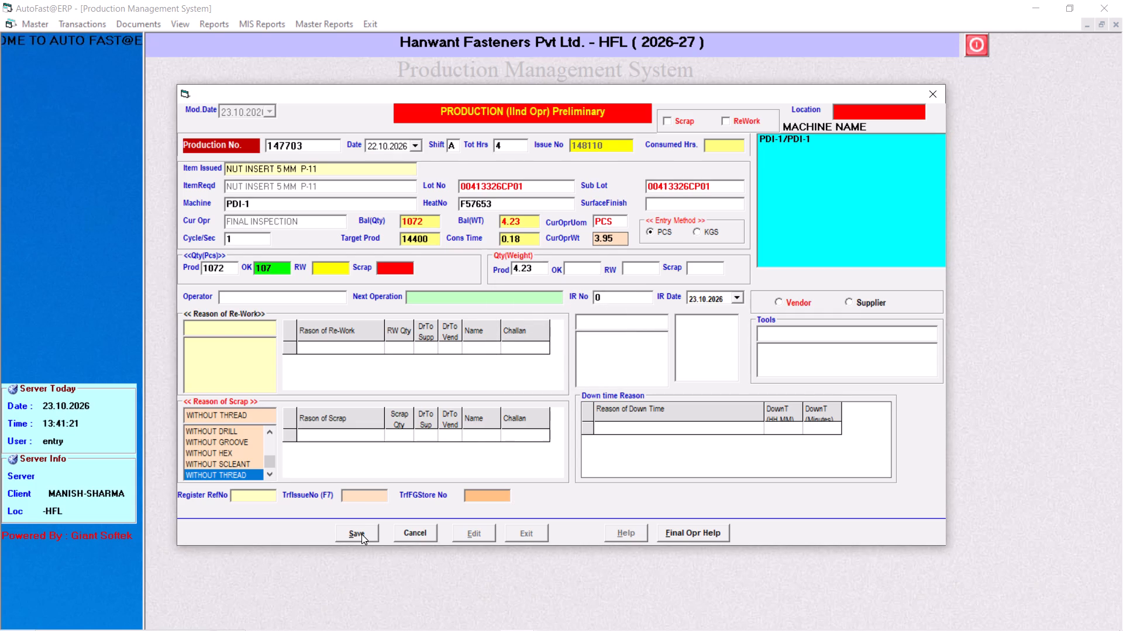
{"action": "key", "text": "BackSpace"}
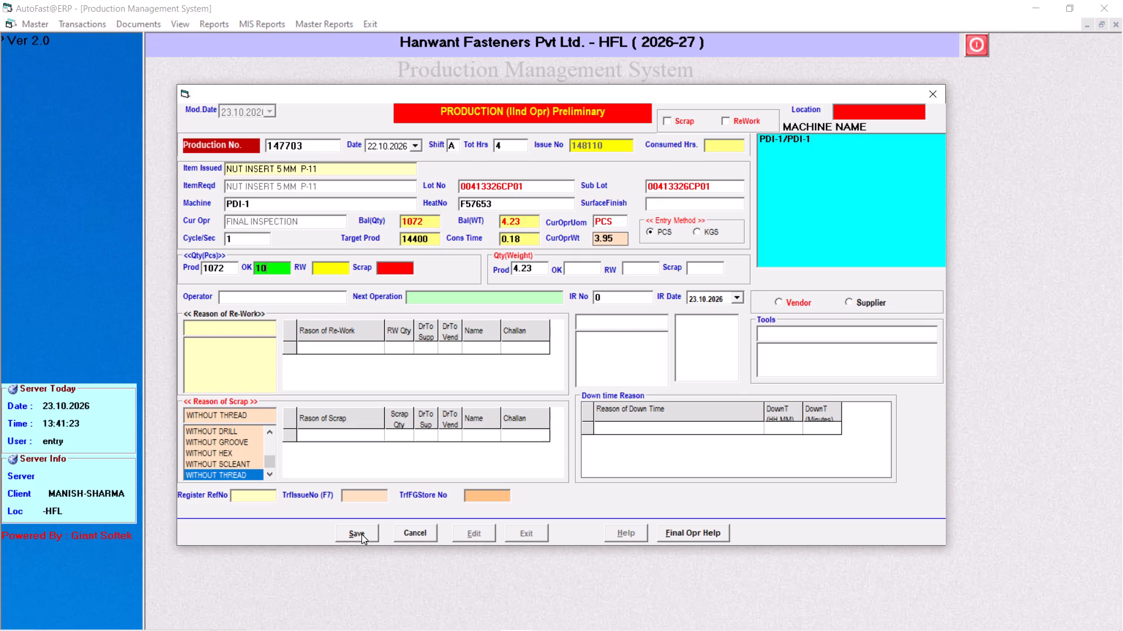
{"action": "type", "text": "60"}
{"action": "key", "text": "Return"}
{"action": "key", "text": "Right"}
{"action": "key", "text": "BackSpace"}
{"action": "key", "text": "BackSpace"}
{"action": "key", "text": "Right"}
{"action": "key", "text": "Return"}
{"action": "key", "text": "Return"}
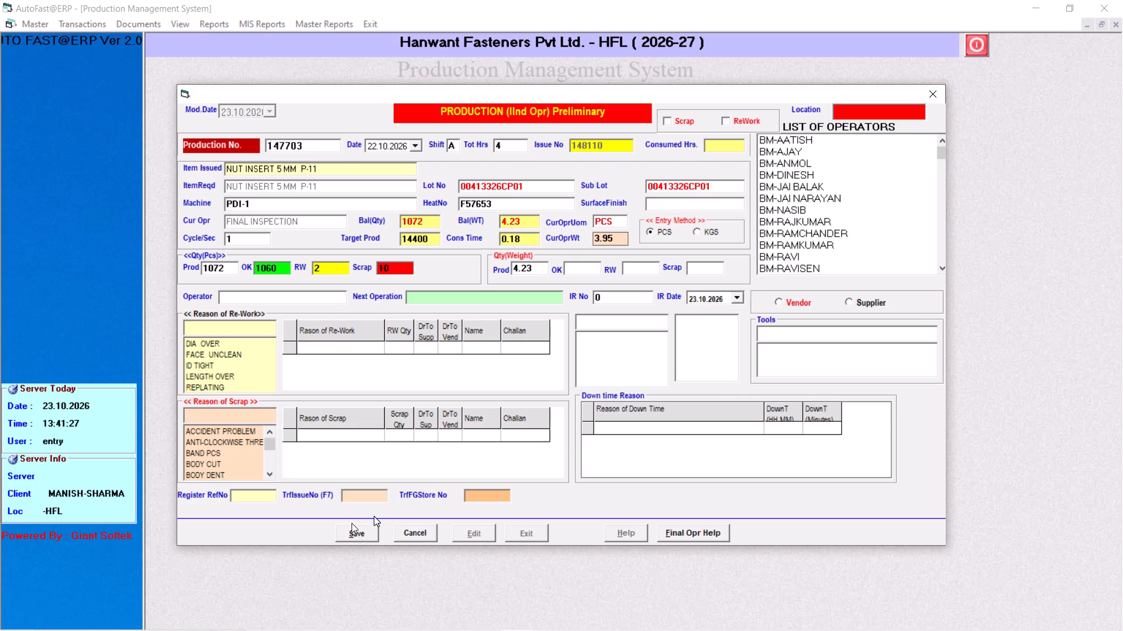
{"action": "left_click", "coordinate": [322, 274]}
{"action": "key", "text": "BackSpace"}
{"action": "key", "text": "BackSpace"}
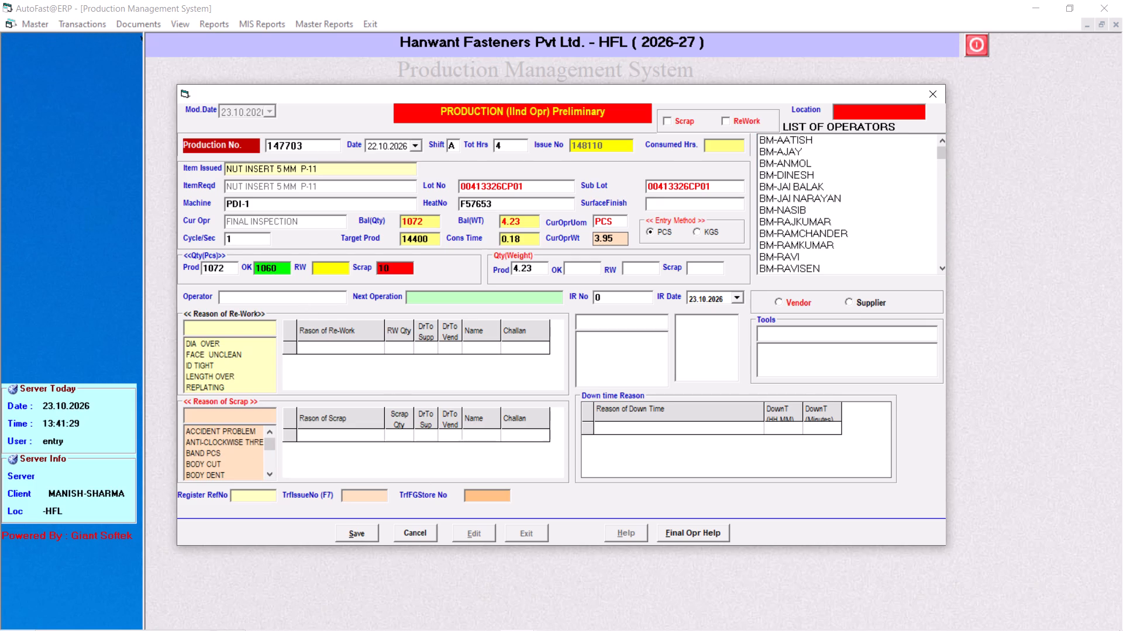
{"action": "key", "text": "Return"}
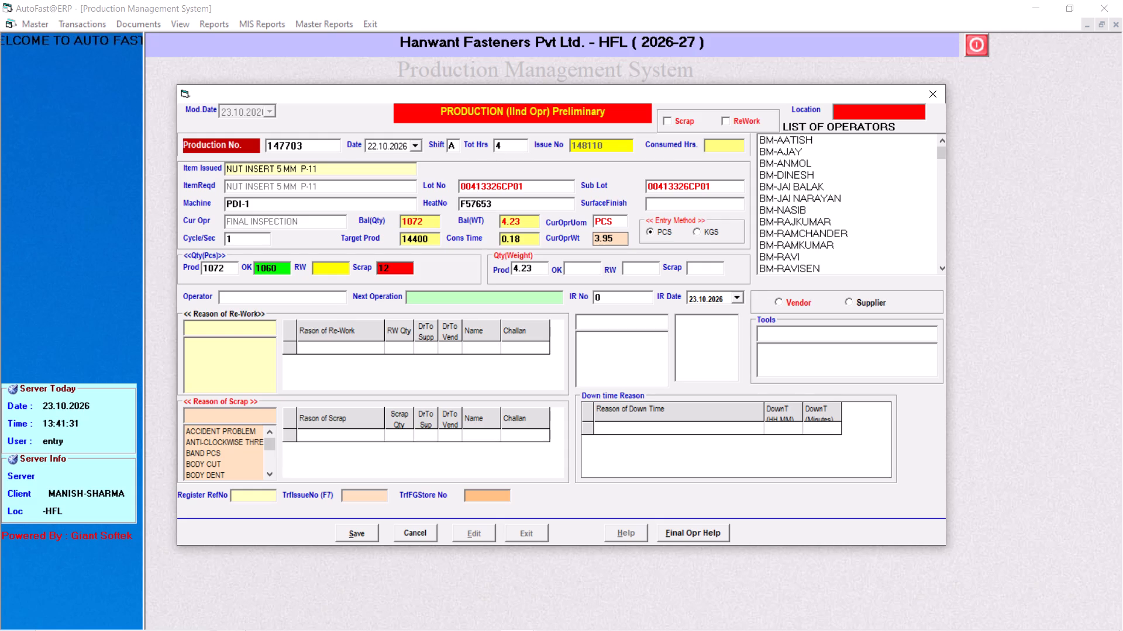
{"action": "key", "text": "Return"}
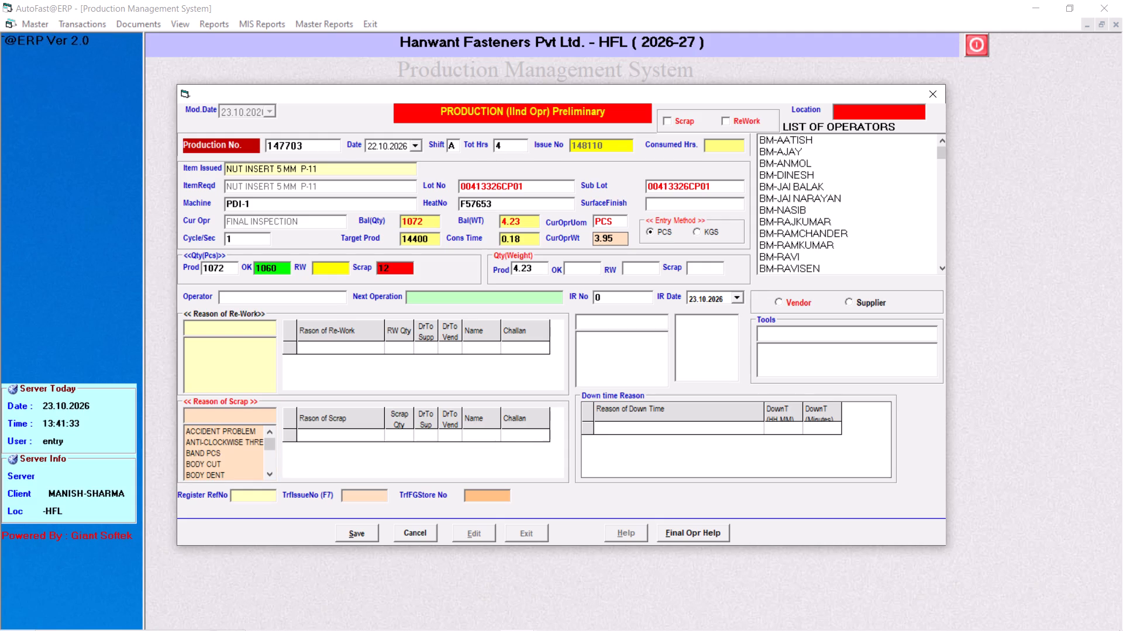
Enter WITHOUT THREAD as the scrap reason for 12 pieces of issue 148110.
{"action": "type", "text": "with"}
{"action": "key", "text": "Down"}
{"action": "key", "text": "Down"}
{"action": "key", "text": "Down"}
{"action": "key", "text": "Down"}
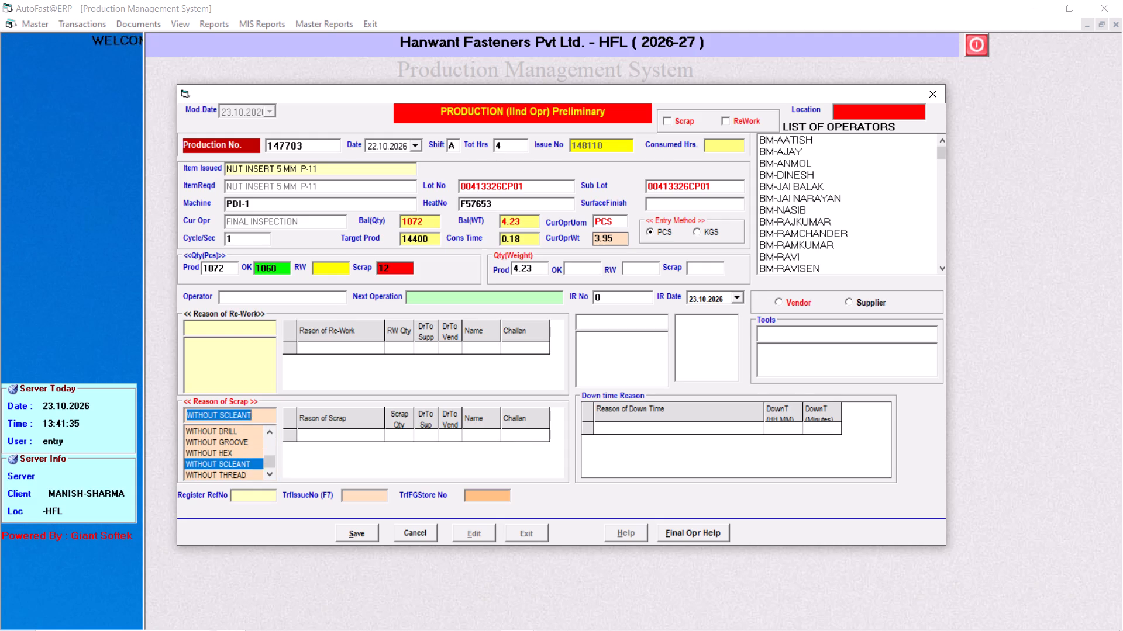
{"action": "key", "text": "Down"}
{"action": "key", "text": "Return"}
{"action": "type", "text": "12"}
{"action": "key", "text": "Return"}
Search the operators for pdi- and choose PDI-I SATBIR as the operator for issue 148110.
{"action": "type", "text": "pdi-"}
{"action": "key", "text": "Down"}
{"action": "key", "text": "Down"}
{"action": "key", "text": "Down"}
{"action": "key", "text": "Down"}
{"action": "key", "text": "Down"}
{"action": "key", "text": "Down"}
{"action": "key", "text": "Down"}
{"action": "key", "text": "Down"}
{"action": "key", "text": "Down"}
{"action": "key", "text": "Down"}
{"action": "key", "text": "Down"}
{"action": "key", "text": "Down"}
{"action": "key", "text": "Down"}
{"action": "key", "text": "Down"}
{"action": "key", "text": "Down"}
{"action": "key", "text": "Down"}
{"action": "key", "text": "Down"}
{"action": "key", "text": "Down"}
{"action": "key", "text": "Down"}
{"action": "key", "text": "Down"}
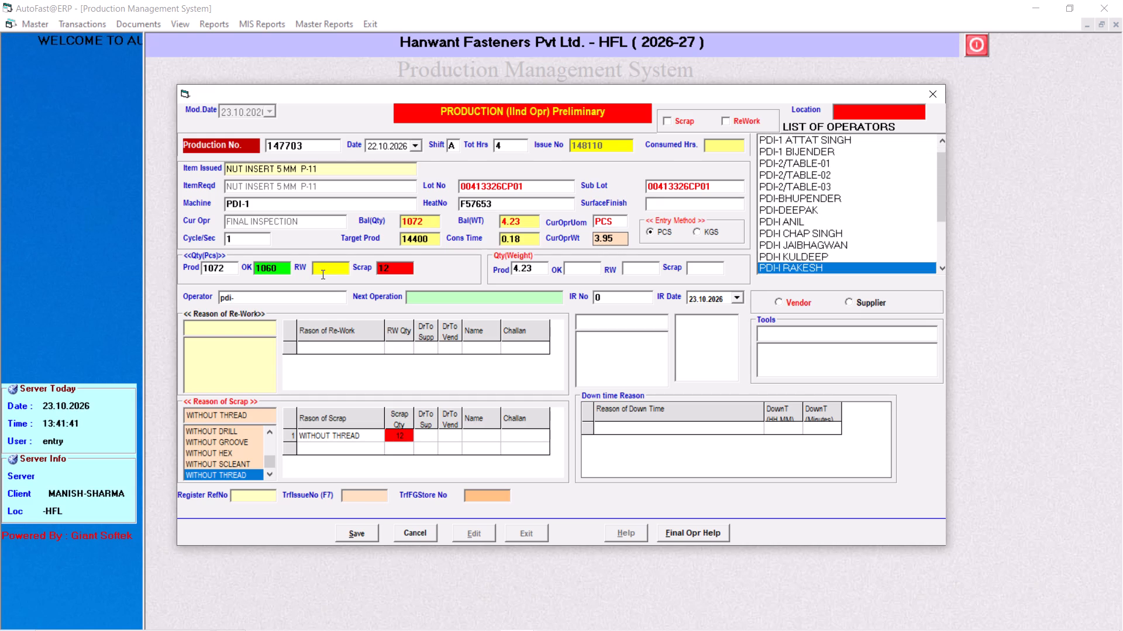
{"action": "key", "text": "Return"}
Pass through the remaining fields without additions and save the production entry for issue 148110.
{"action": "key", "text": "Return"}
{"action": "key", "text": "Return"}
{"action": "key", "text": "Return"}
{"action": "key", "text": "Return"}
{"action": "key", "text": "Return"}
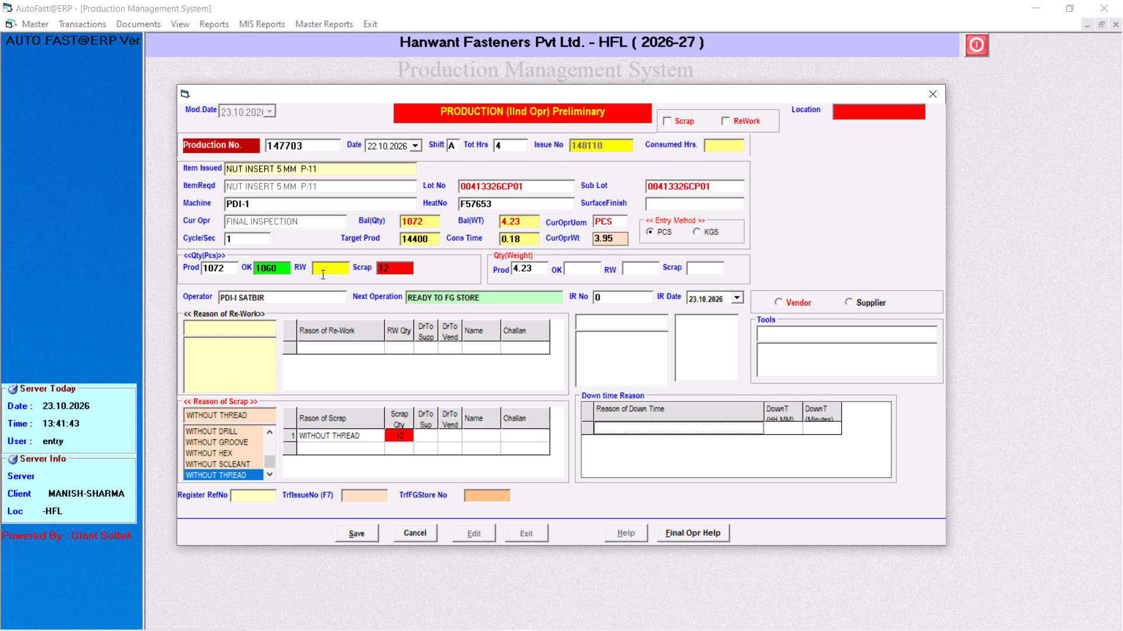
{"action": "key", "text": "Return"}
{"action": "left_click", "coordinate": [362, 540]}
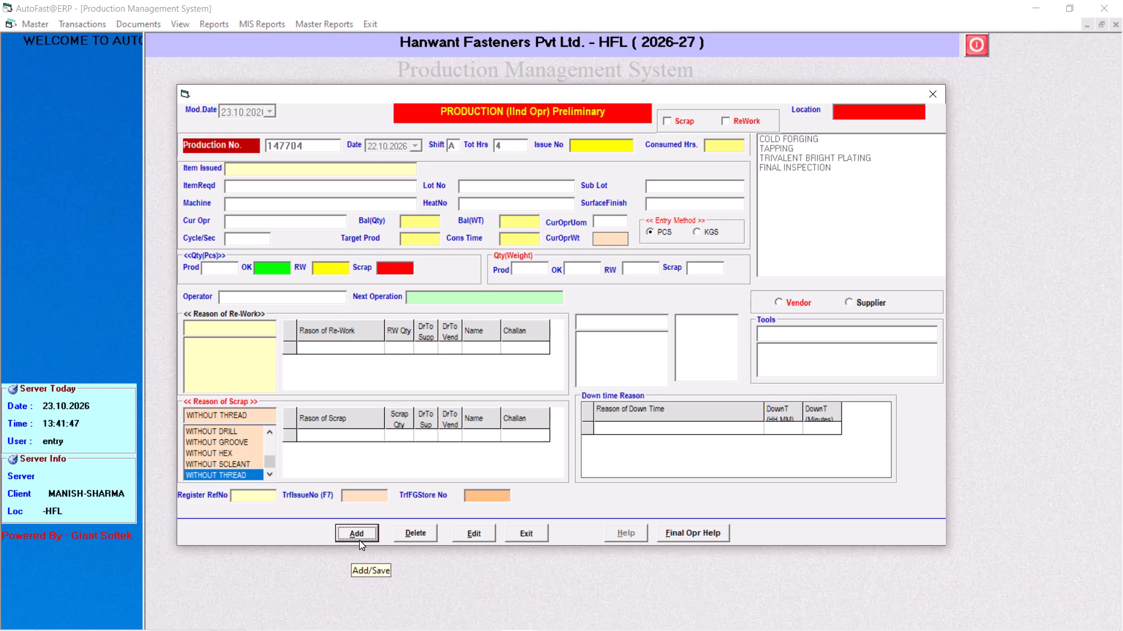
Start a new production entry dated 22.10.2026, shift A with 4 total hours, for issue 148111.
{"action": "key", "text": "Return"}
{"action": "key", "text": "Down"}
{"action": "key", "text": "Return"}
{"action": "key", "text": "Return"}
{"action": "key", "text": "Return"}
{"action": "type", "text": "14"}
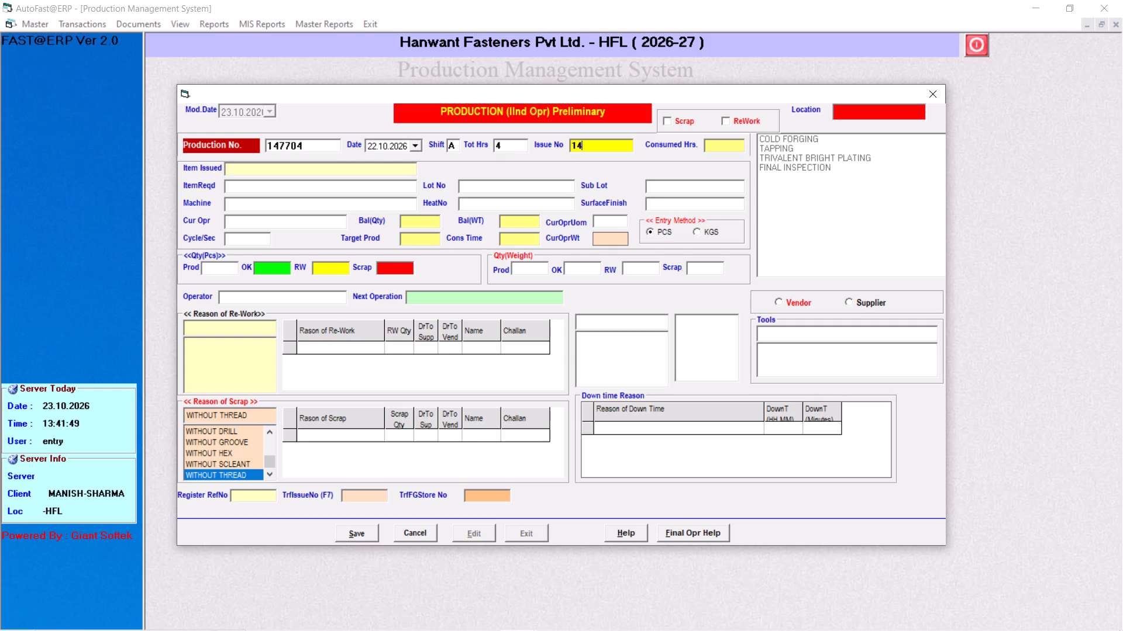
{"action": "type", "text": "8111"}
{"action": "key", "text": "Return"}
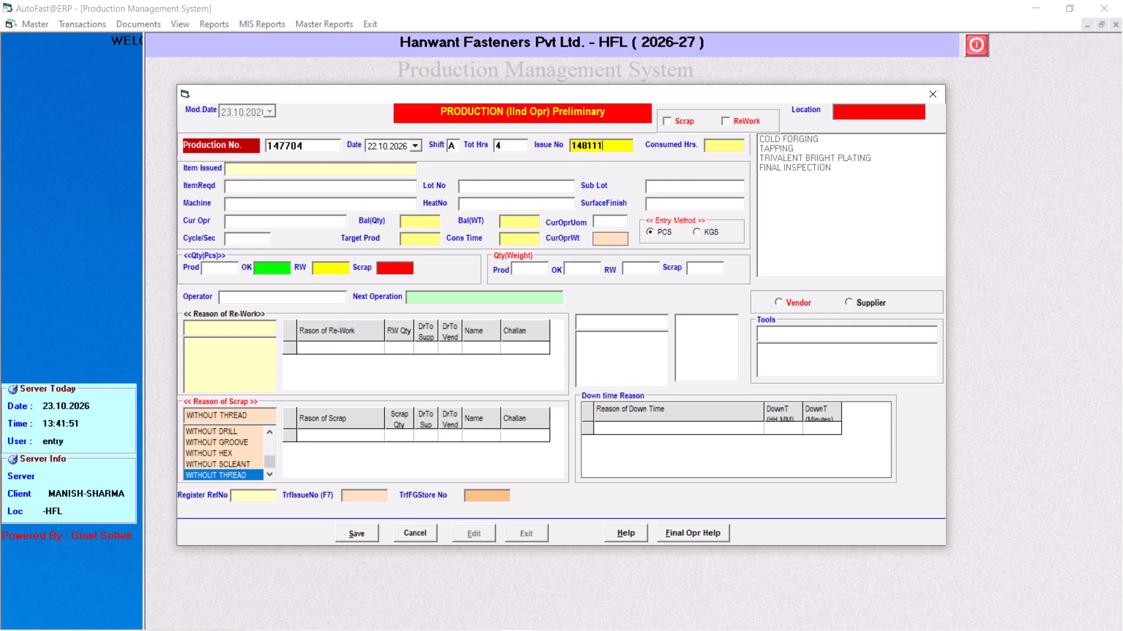
Load issue 148111, set its cycle time to 1 second, and enter 17928 pieces as produced and all OK.
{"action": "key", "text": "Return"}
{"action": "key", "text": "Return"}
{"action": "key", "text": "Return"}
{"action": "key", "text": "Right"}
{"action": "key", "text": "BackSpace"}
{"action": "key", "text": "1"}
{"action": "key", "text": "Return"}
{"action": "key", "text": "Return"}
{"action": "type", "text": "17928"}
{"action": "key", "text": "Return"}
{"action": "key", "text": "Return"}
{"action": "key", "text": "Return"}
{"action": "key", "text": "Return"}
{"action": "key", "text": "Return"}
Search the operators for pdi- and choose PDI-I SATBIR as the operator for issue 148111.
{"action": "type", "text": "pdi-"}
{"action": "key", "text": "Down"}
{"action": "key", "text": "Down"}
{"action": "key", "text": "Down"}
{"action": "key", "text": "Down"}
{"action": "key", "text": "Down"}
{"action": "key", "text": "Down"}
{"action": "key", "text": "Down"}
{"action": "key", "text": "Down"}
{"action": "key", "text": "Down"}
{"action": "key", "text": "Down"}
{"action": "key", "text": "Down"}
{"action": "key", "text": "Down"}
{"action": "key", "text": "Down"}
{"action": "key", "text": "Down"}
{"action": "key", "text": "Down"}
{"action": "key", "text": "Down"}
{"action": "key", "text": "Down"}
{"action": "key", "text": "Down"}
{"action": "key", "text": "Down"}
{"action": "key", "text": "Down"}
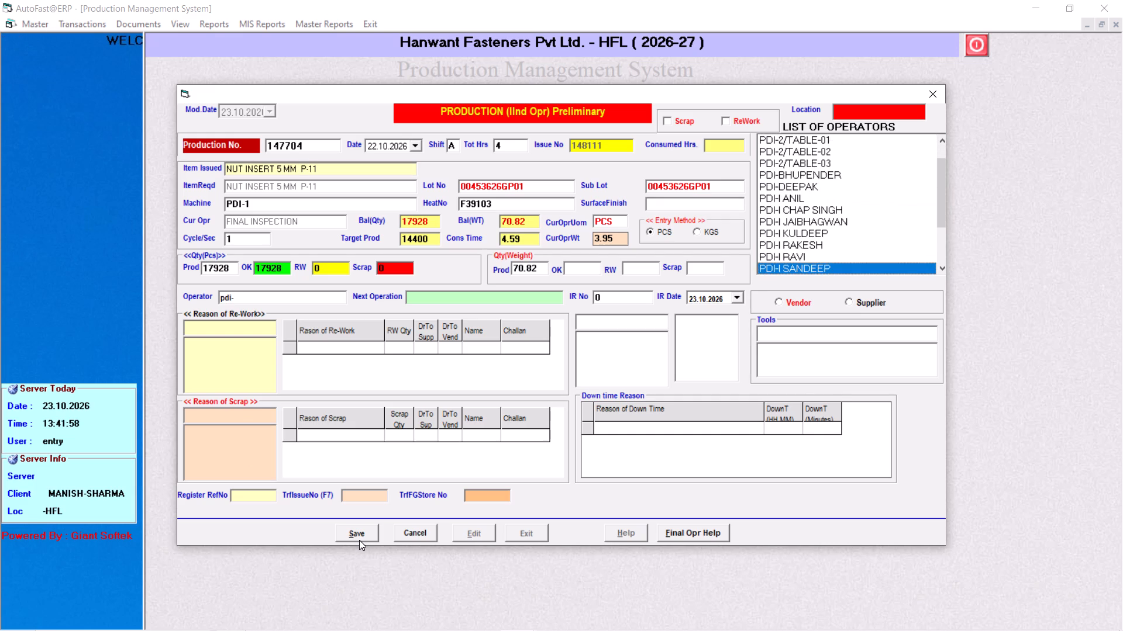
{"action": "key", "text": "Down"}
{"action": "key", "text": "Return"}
Pass through the remaining fields without additions and save the production entry for issue 148111.
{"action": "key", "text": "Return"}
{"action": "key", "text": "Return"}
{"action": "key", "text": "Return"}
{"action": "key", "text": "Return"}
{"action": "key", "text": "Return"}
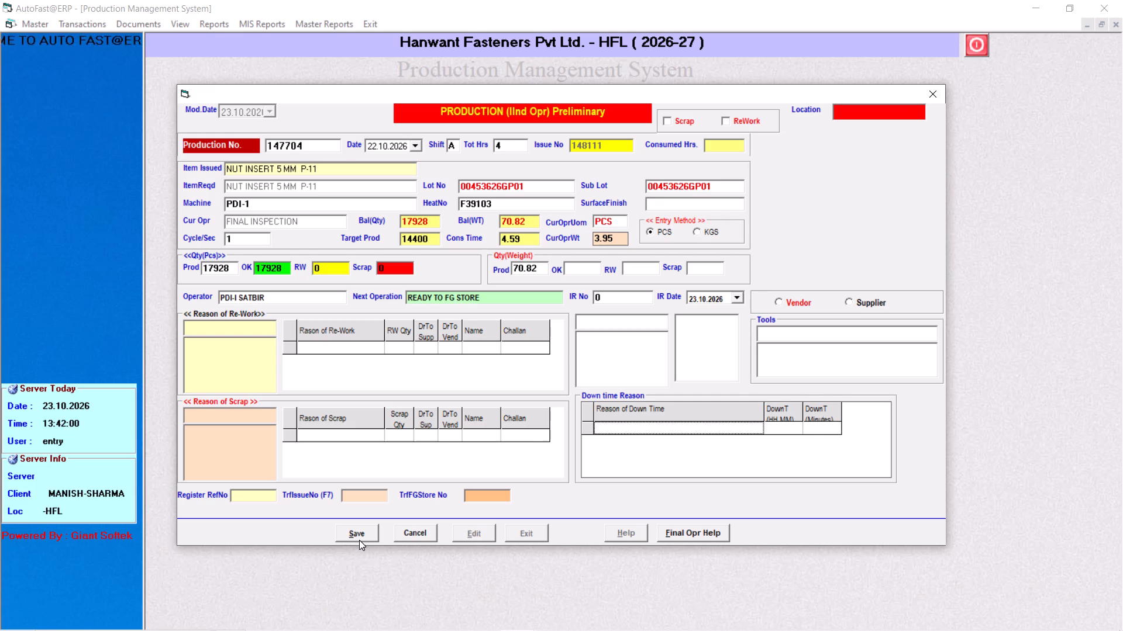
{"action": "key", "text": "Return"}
{"action": "left_click", "coordinate": [359, 540]}
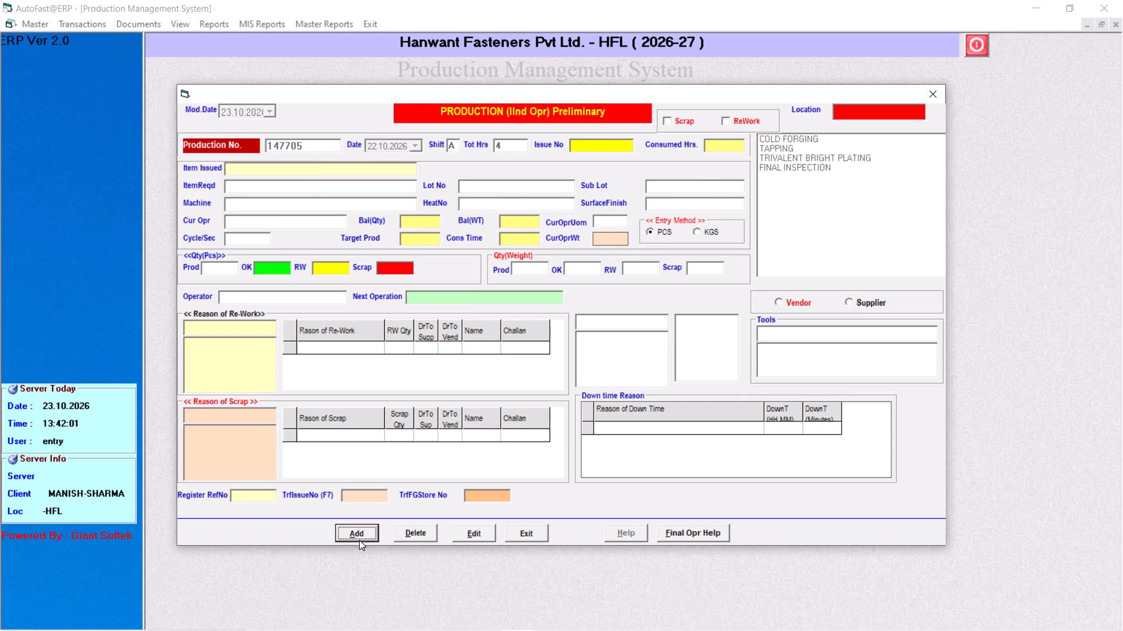
Start a new production entry dated 22.10.2026, shift A with 8 total hours, for issue 148112.
{"action": "key", "text": "Return"}
{"action": "key", "text": "Down"}
{"action": "key", "text": "Return"}
{"action": "key", "text": "Return"}
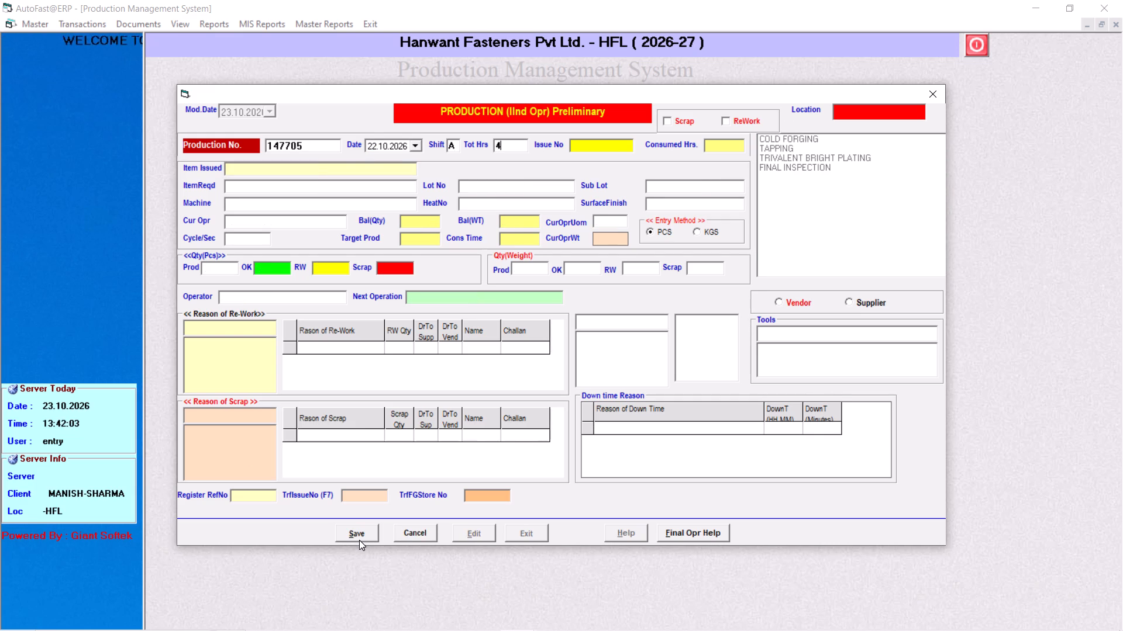
{"action": "key", "text": "BackSpace"}
{"action": "key", "text": "8"}
{"action": "key", "text": "Return"}
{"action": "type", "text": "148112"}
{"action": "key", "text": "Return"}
Set the cycle time to 1 second and the produced quantity to 17930 pieces for issue 148112.
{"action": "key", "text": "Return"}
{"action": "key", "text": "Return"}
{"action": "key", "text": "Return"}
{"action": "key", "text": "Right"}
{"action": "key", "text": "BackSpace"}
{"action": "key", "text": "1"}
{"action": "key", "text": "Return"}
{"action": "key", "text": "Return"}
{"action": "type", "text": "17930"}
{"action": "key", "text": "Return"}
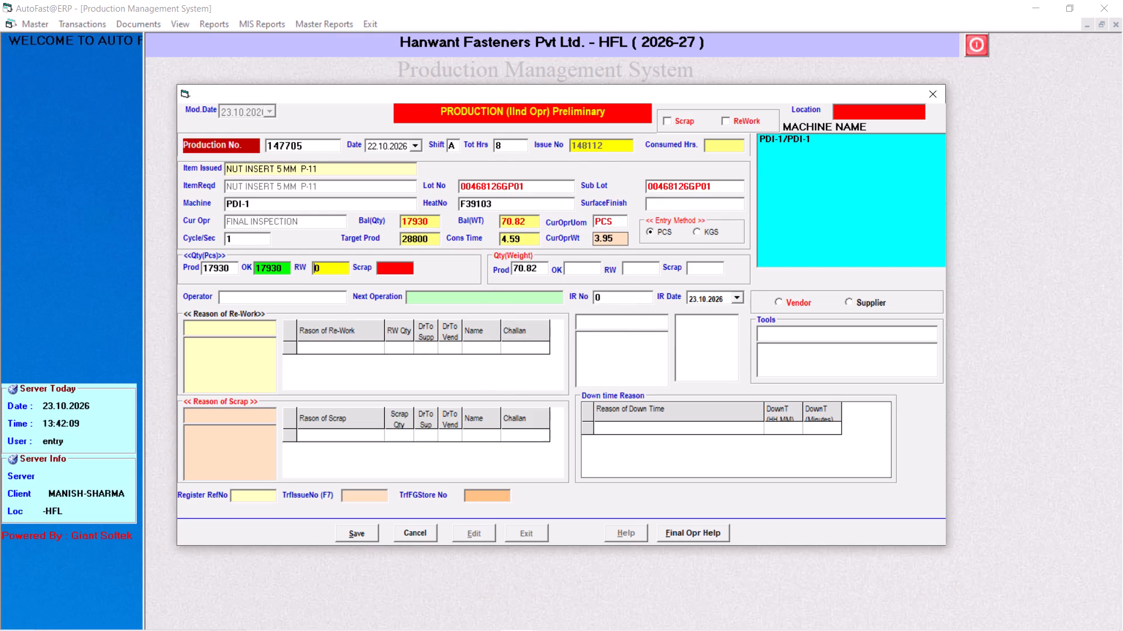
Set the OK quantity of issue 148112 to 17920, clear the rework quantity, and proceed to the scrap reason.
{"action": "left_click", "coordinate": [284, 270]}
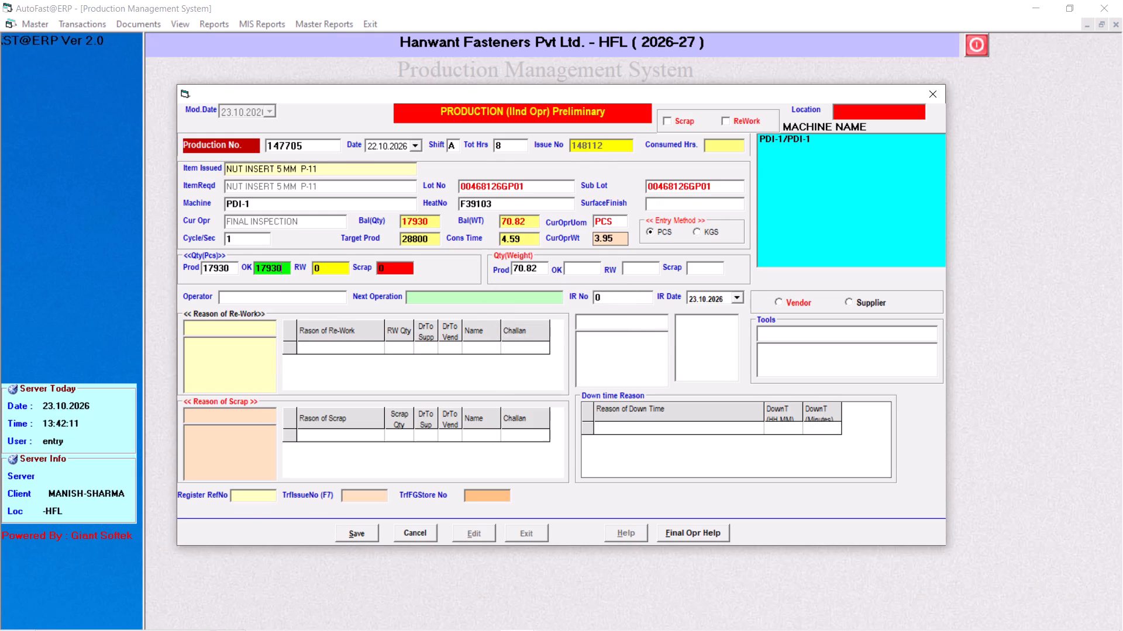
{"action": "key", "text": "BackSpace"}
{"action": "key", "text": "BackSpace"}
{"action": "type", "text": "20"}
{"action": "key", "text": "Return"}
{"action": "key", "text": "Right"}
{"action": "key", "text": "BackSpace"}
{"action": "key", "text": "Right"}
{"action": "key", "text": "BackSpace"}
{"action": "key", "text": "Right"}
{"action": "key", "text": "BackSpace"}
{"action": "key", "text": "Return"}
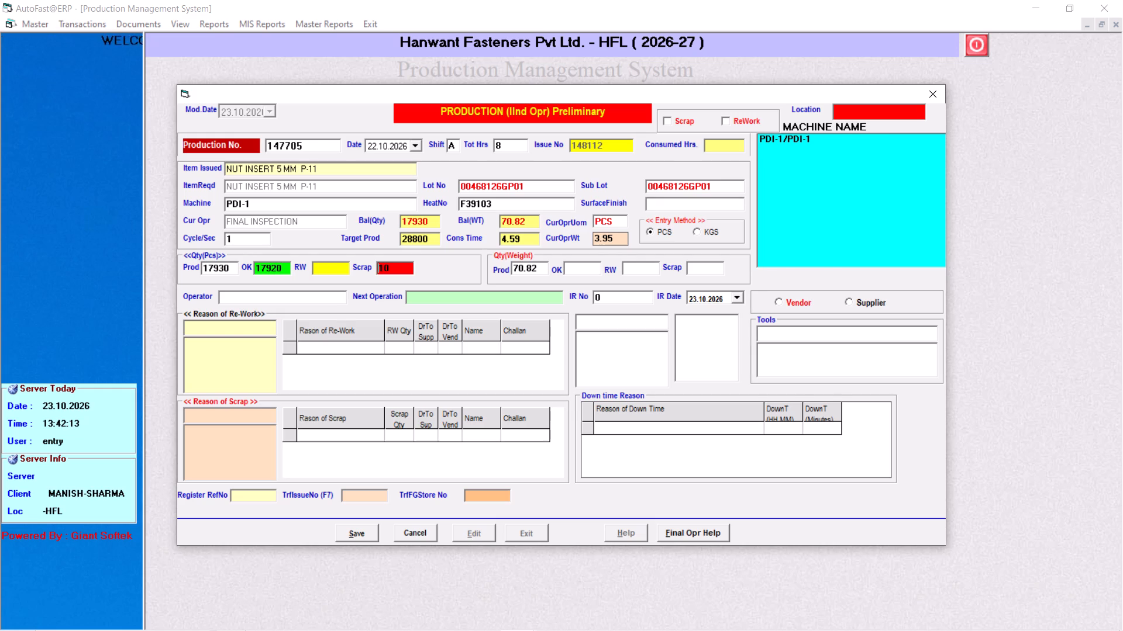
{"action": "key", "text": "Return"}
{"action": "key", "text": "Return"}
{"action": "key", "text": "Return"}
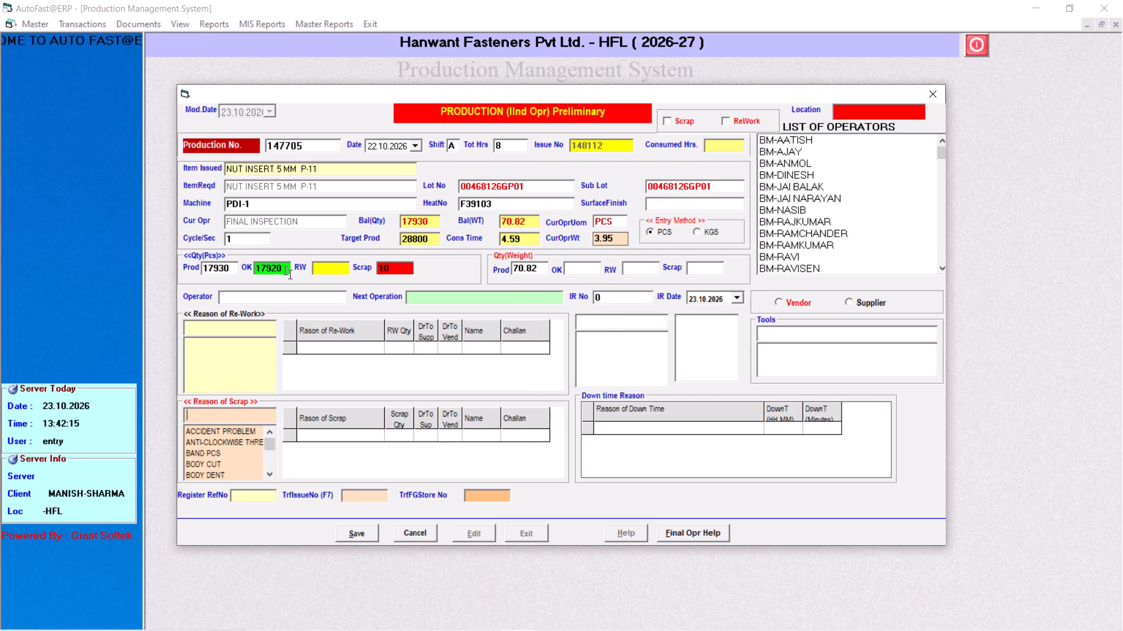
Enter WITHOUT THREAD as the scrap reason for 10 pieces of issue 148112.
{"action": "type", "text": "with"}
{"action": "key", "text": "Down"}
{"action": "key", "text": "Down"}
{"action": "key", "text": "Down"}
{"action": "key", "text": "Down"}
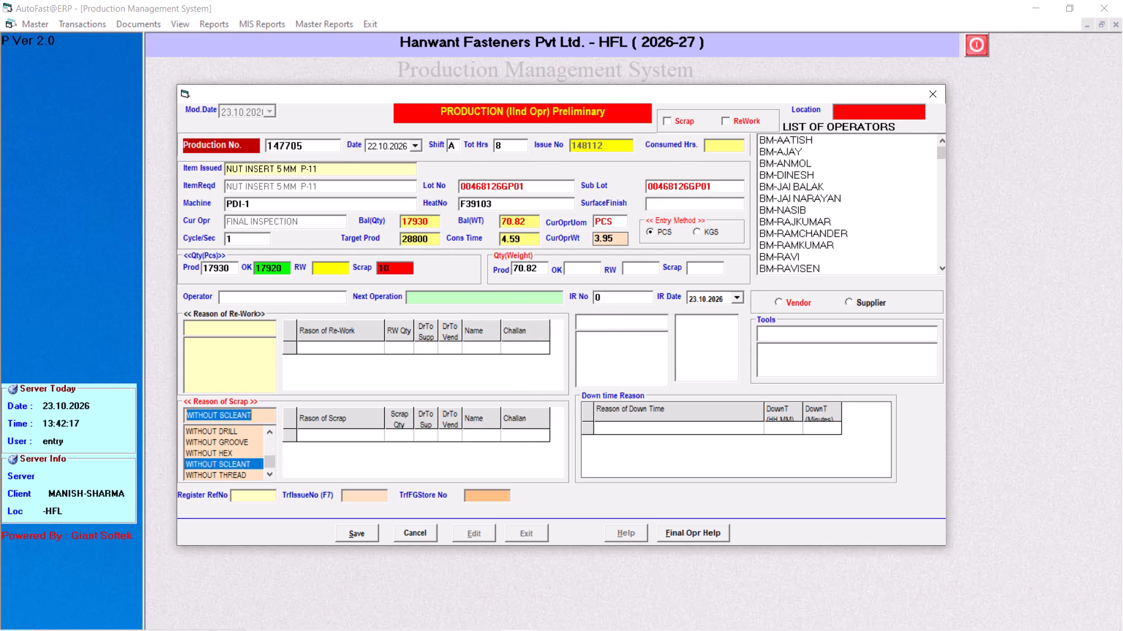
{"action": "key", "text": "Down"}
{"action": "key", "text": "Return"}
{"action": "type", "text": "10"}
{"action": "key", "text": "Return"}
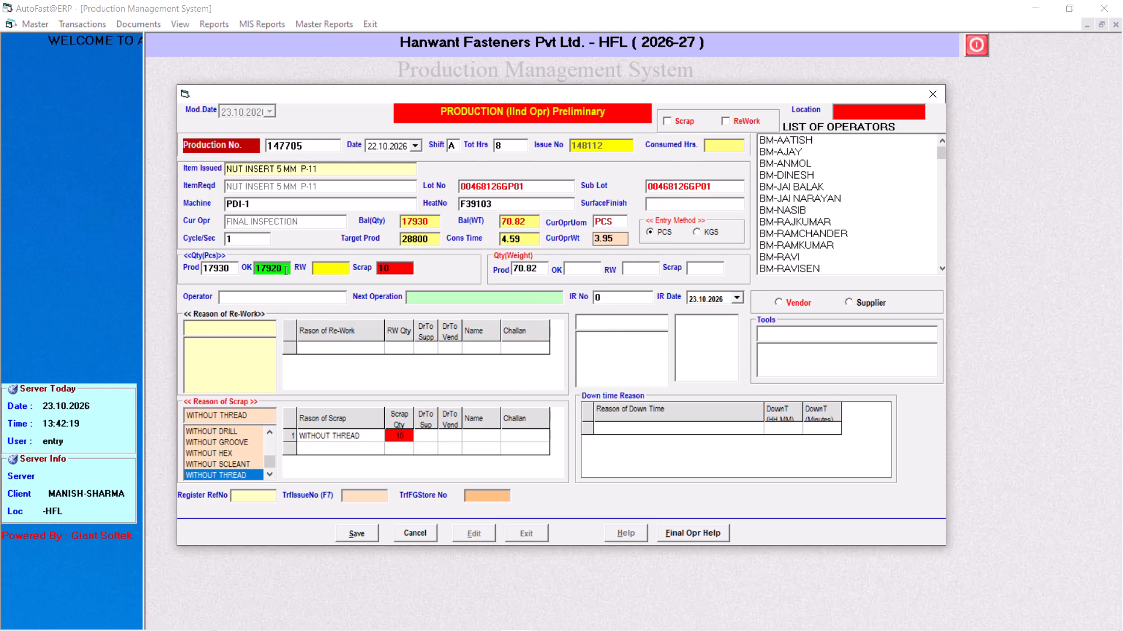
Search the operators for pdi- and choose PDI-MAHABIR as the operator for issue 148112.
{"action": "type", "text": "pdi-"}
{"action": "key", "text": "Down"}
{"action": "key", "text": "Down"}
{"action": "key", "text": "Down"}
{"action": "key", "text": "Down"}
{"action": "key", "text": "Down"}
{"action": "key", "text": "Down"}
{"action": "key", "text": "Down"}
{"action": "key", "text": "Down"}
{"action": "key", "text": "Down"}
{"action": "key", "text": "Down"}
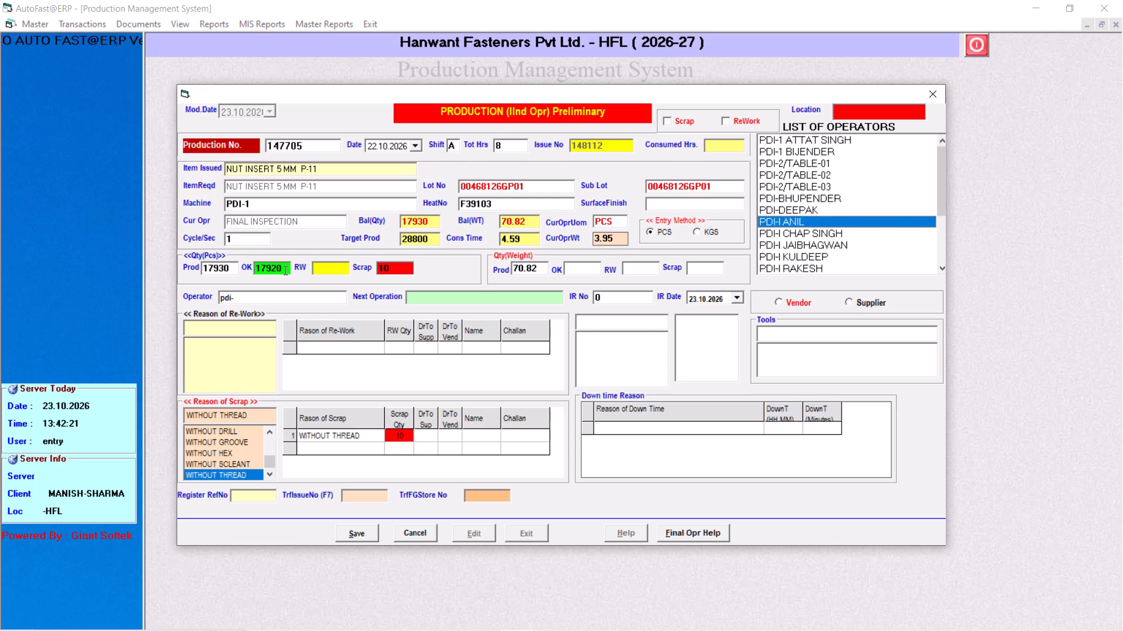
{"action": "key", "text": "Down"}
{"action": "key", "text": "Down"}
{"action": "key", "text": "Down"}
{"action": "key", "text": "Down"}
{"action": "key", "text": "Down"}
{"action": "key", "text": "Down"}
{"action": "key", "text": "Down"}
{"action": "key", "text": "Down"}
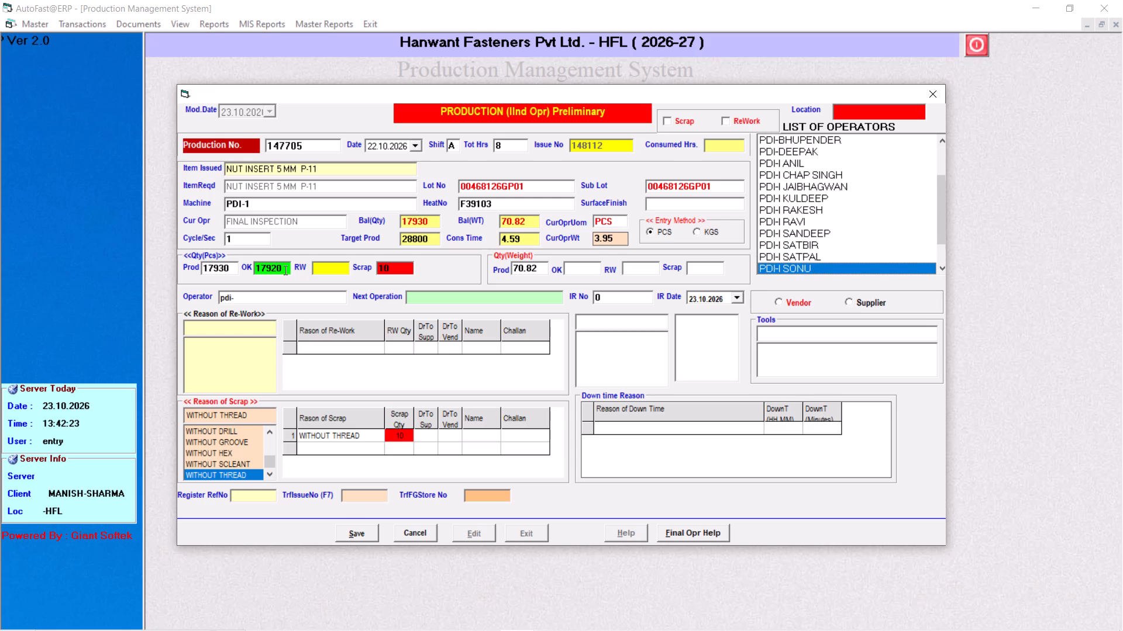
{"action": "key", "text": "Down"}
{"action": "key", "text": "Down"}
{"action": "key", "text": "Down"}
{"action": "key", "text": "Up"}
{"action": "key", "text": "Return"}
Pass through the remaining fields without additions, save the production entry for issue 148112, and close the production form.
{"action": "key", "text": "Return"}
{"action": "key", "text": "Return"}
{"action": "key", "text": "Return"}
{"action": "key", "text": "Return"}
{"action": "key", "text": "Return"}
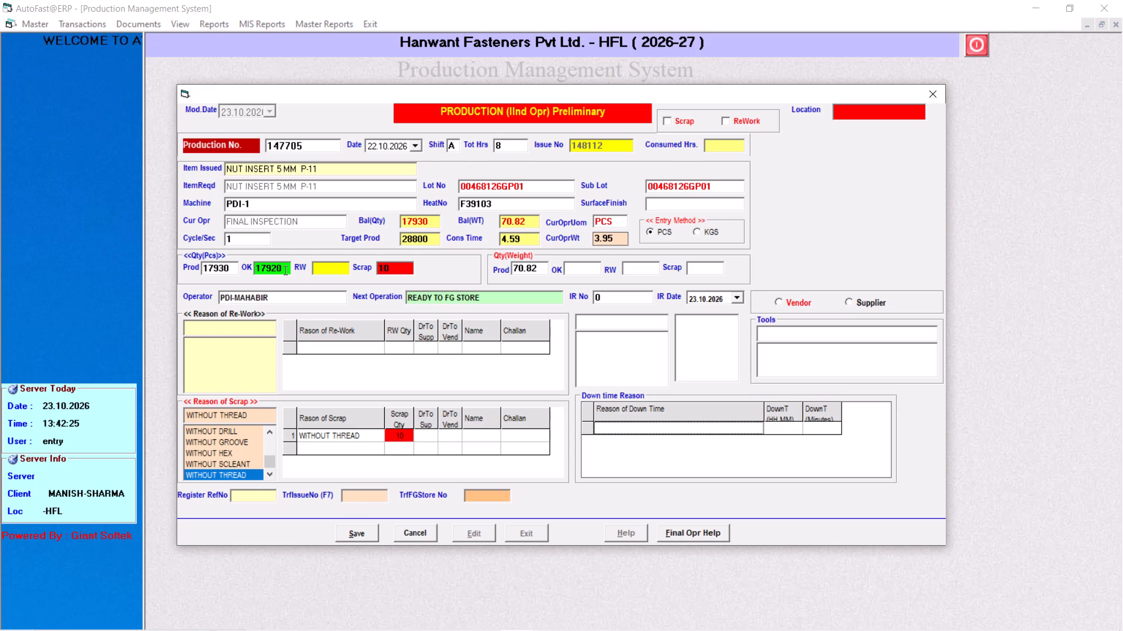
{"action": "key", "text": "Return"}
{"action": "left_click", "coordinate": [362, 529]}
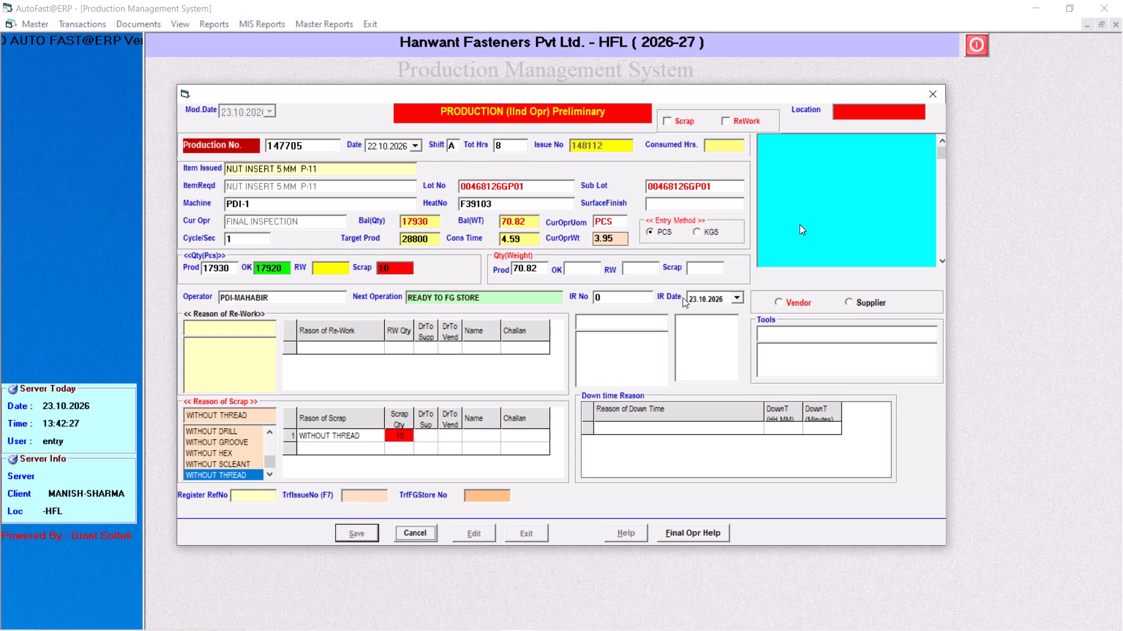
{"action": "left_click", "coordinate": [939, 86]}
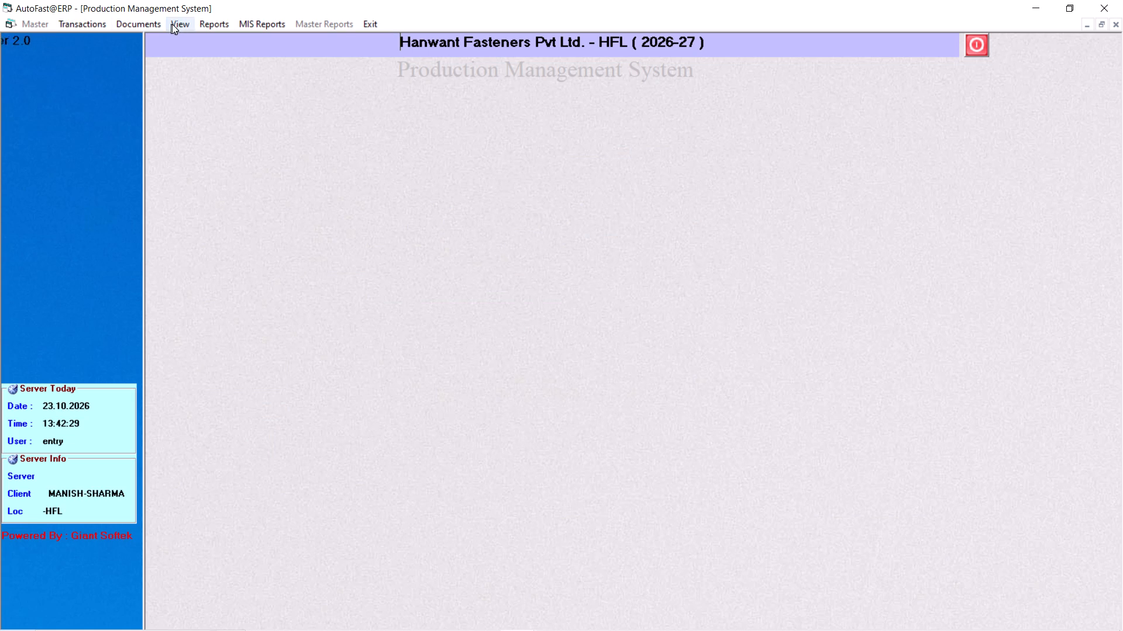
List the pending MRPs for inspection for in-house items, all operations except final, as on 23.10.2026, and close the list.
{"action": "left_click", "coordinate": [176, 24]}
{"action": "left_click", "coordinate": [207, 38]}
{"action": "key", "text": "Return"}
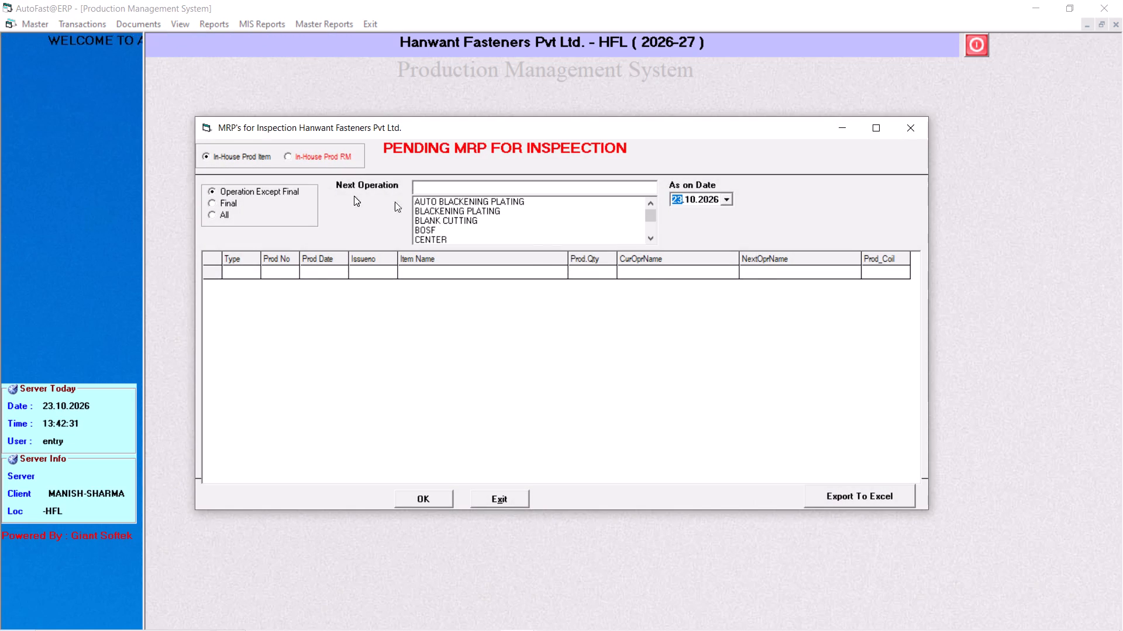
{"action": "key", "text": "Return"}
{"action": "key", "text": "Return"}
{"action": "key", "text": "Return"}
{"action": "key", "text": "Return"}
{"action": "key", "text": "Return"}
{"action": "key", "text": "Return"}
{"action": "left_click", "coordinate": [905, 136]}
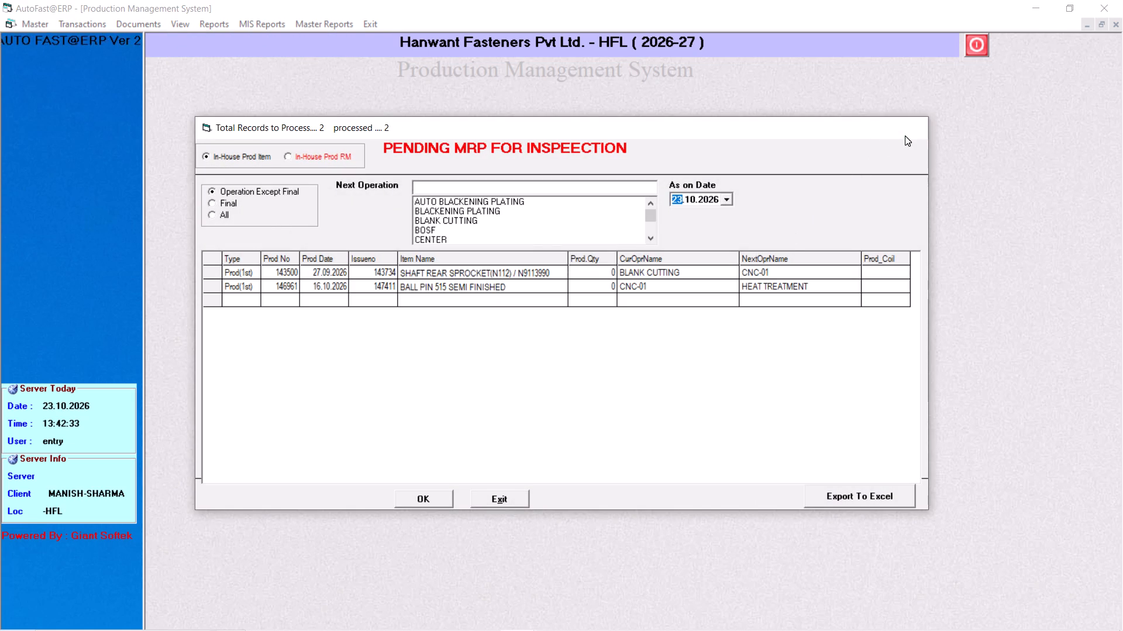
{"action": "left_click", "coordinate": [722, 287]}
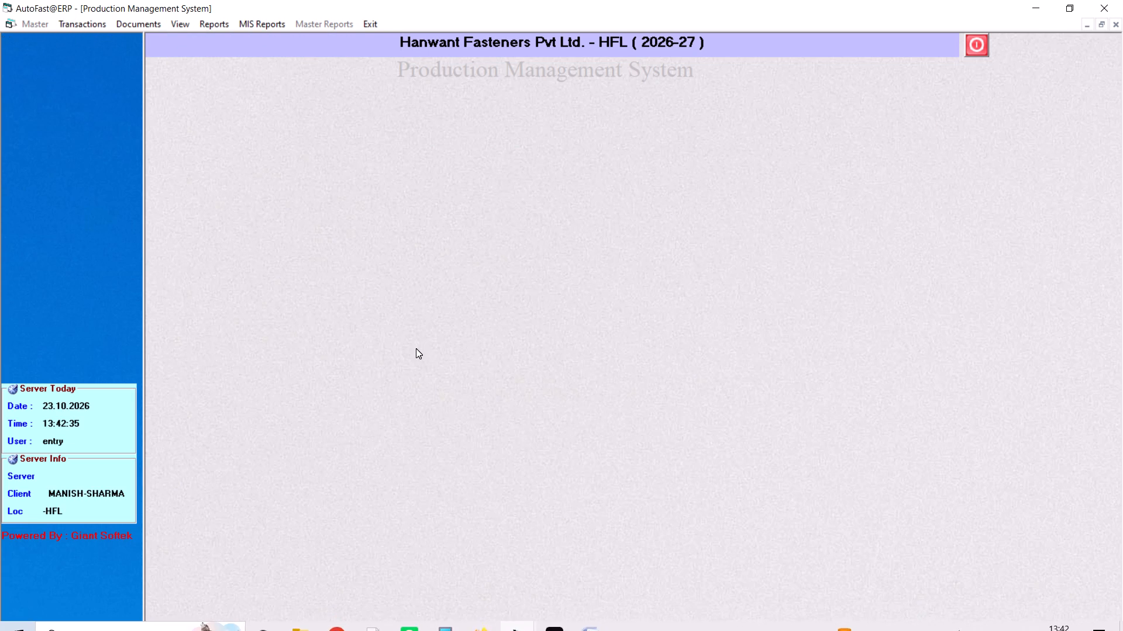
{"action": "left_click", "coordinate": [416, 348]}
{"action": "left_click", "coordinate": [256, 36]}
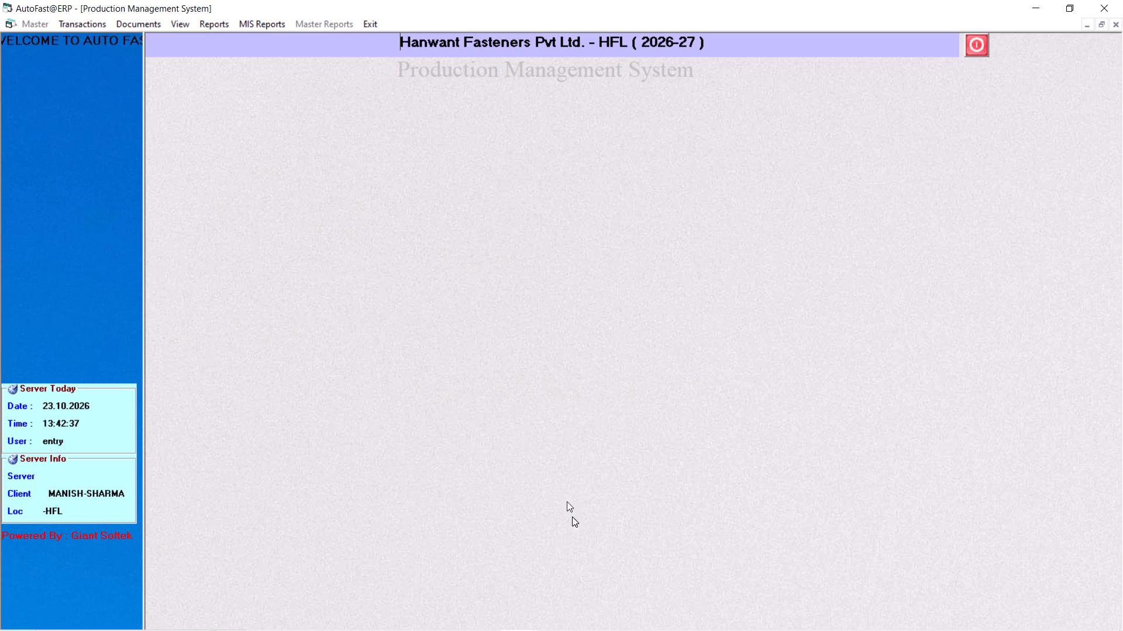
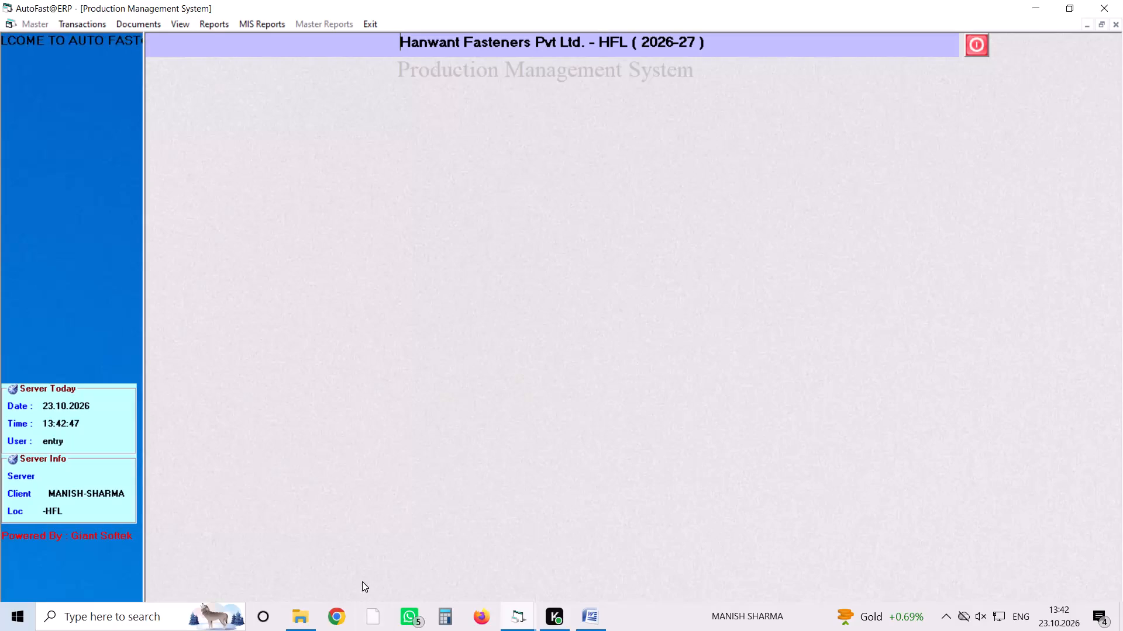
List the pending MRPs for inspection for in-house items, all operations including final, as on 23.10.2026, and close the list.
{"action": "double_click", "coordinate": [395, 241]}
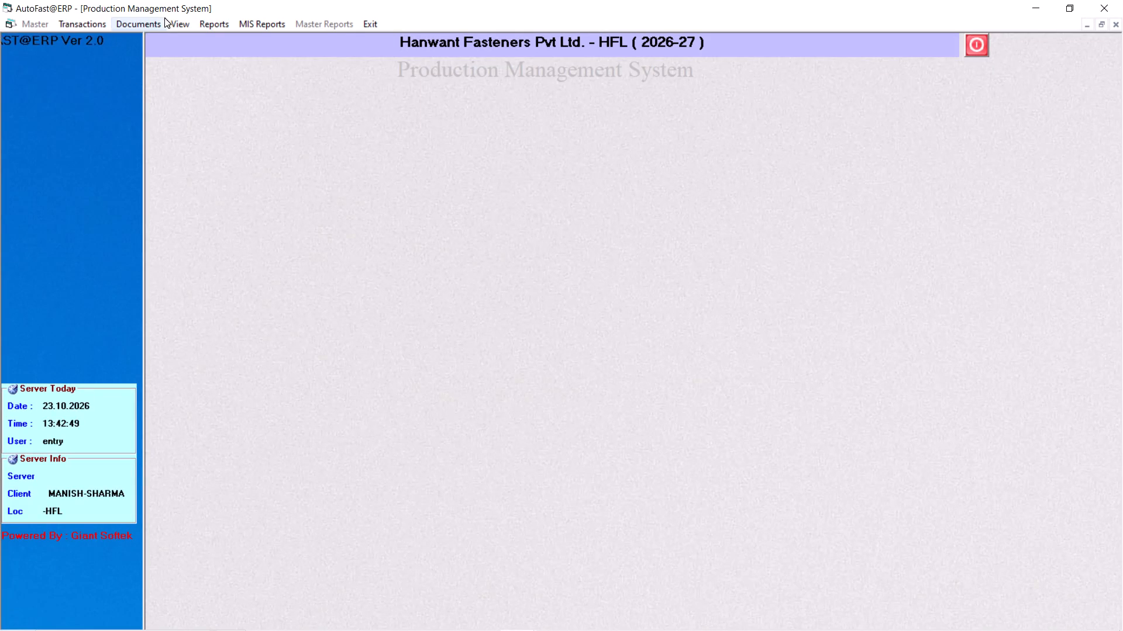
{"action": "left_click", "coordinate": [175, 23]}
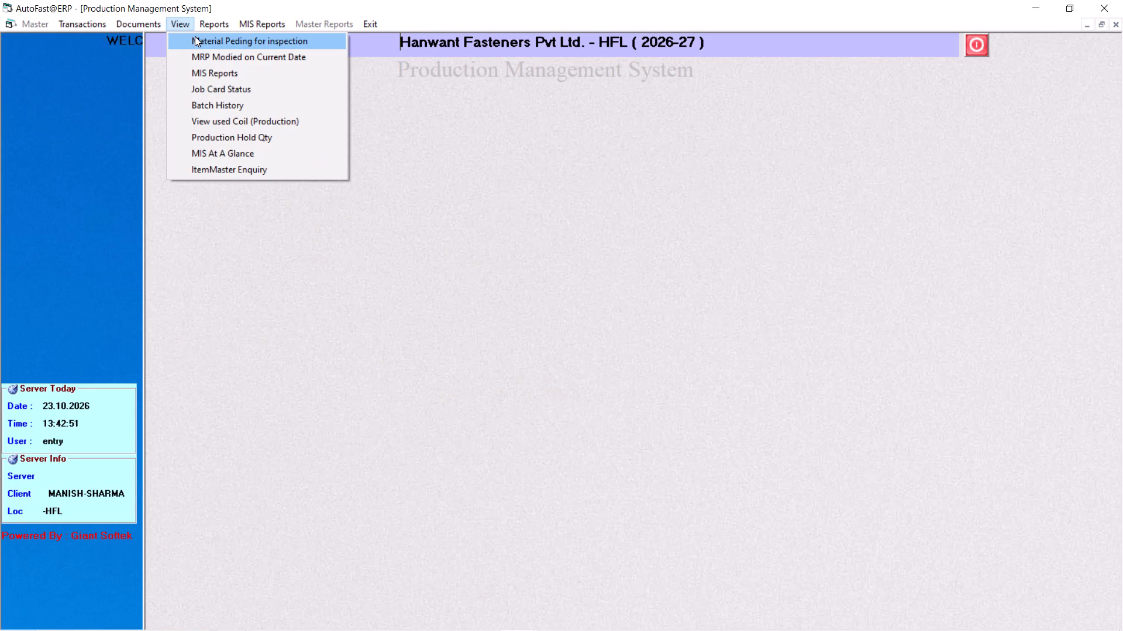
{"action": "left_click", "coordinate": [195, 36]}
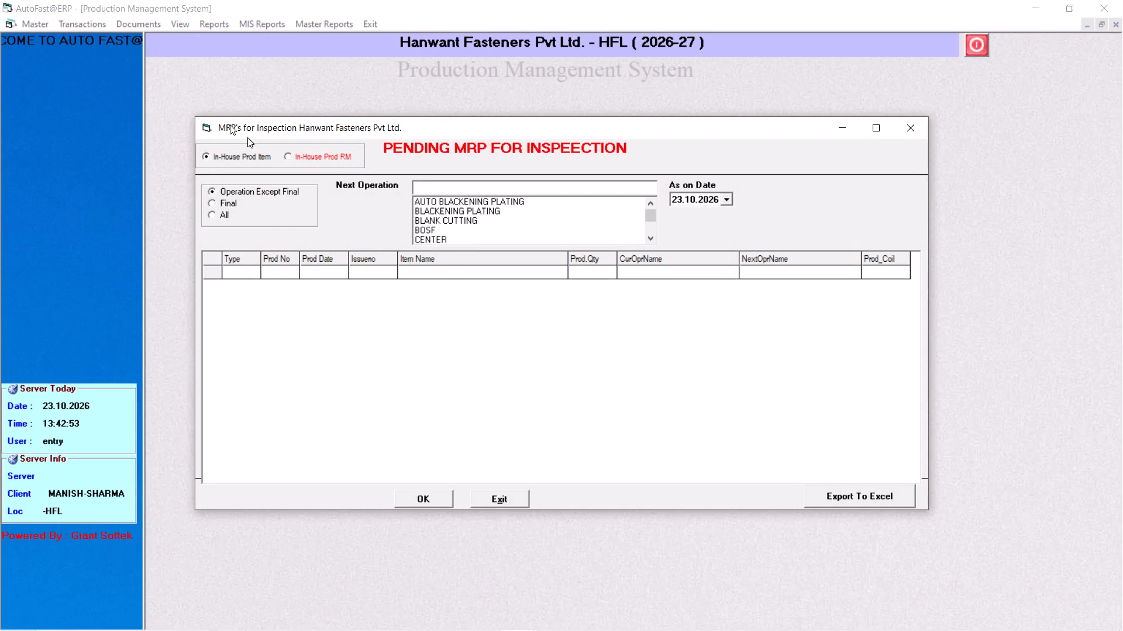
{"action": "left_click", "coordinate": [216, 209]}
{"action": "key", "text": "Return"}
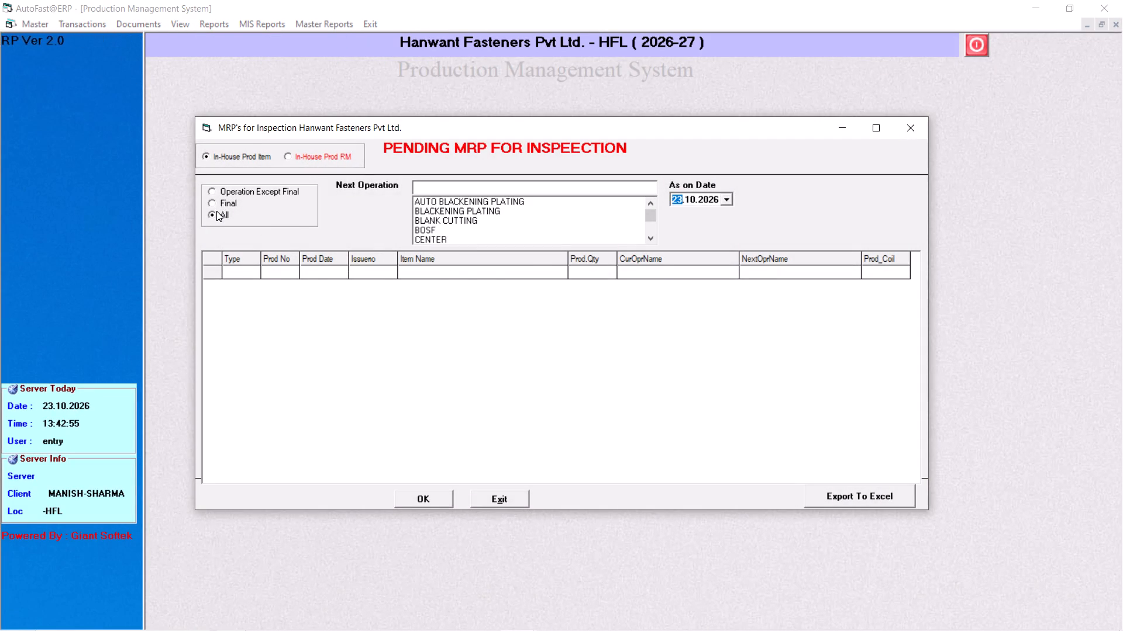
{"action": "key", "text": "Return"}
{"action": "key", "text": "Return"}
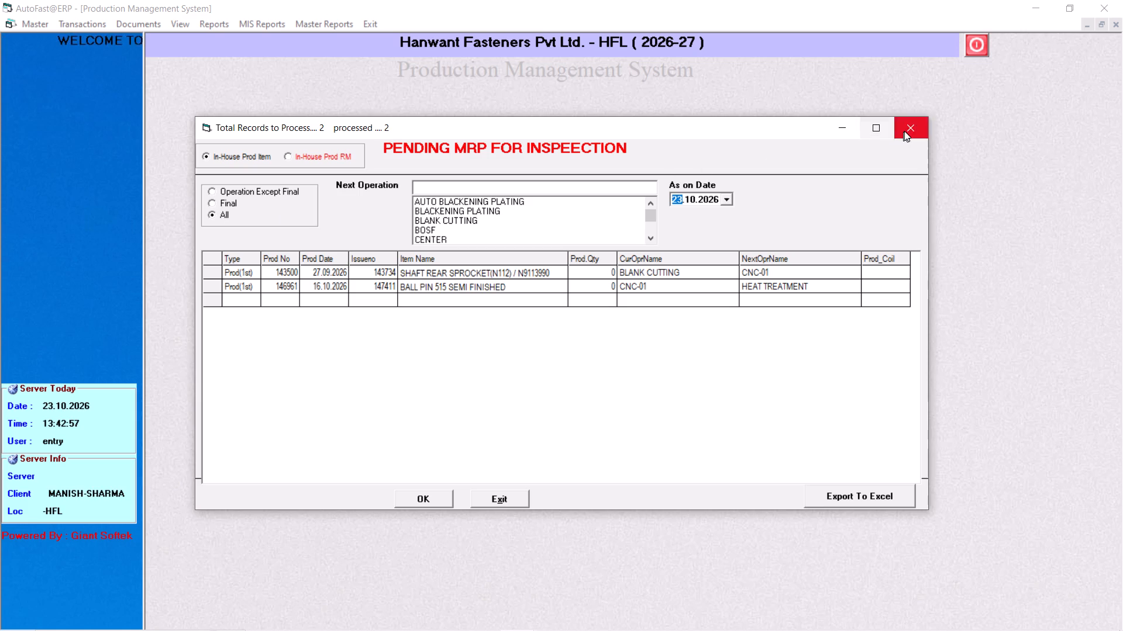
{"action": "left_click", "coordinate": [905, 131]}
{"action": "double_click", "coordinate": [664, 301]}
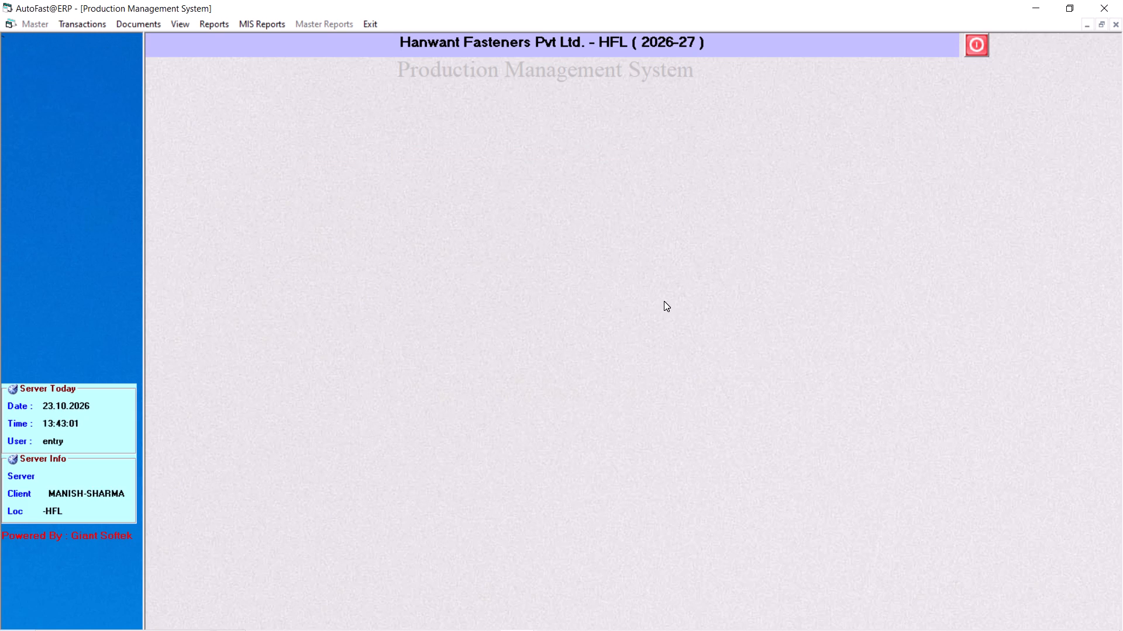
{"action": "left_click_drag", "start_coordinate": [664, 301], "coordinate": [670, 297]}
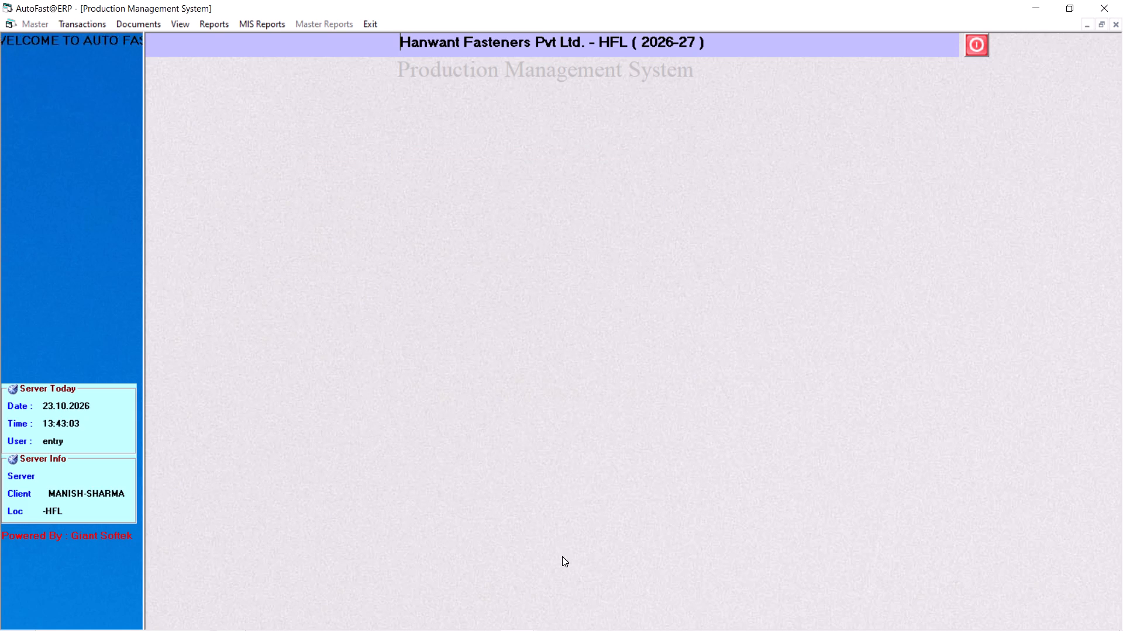
View the second-operation job card status of pending job cards from 23.08.2026 to 23.10.2026, and close the report.
{"action": "left_click", "coordinate": [211, 29]}
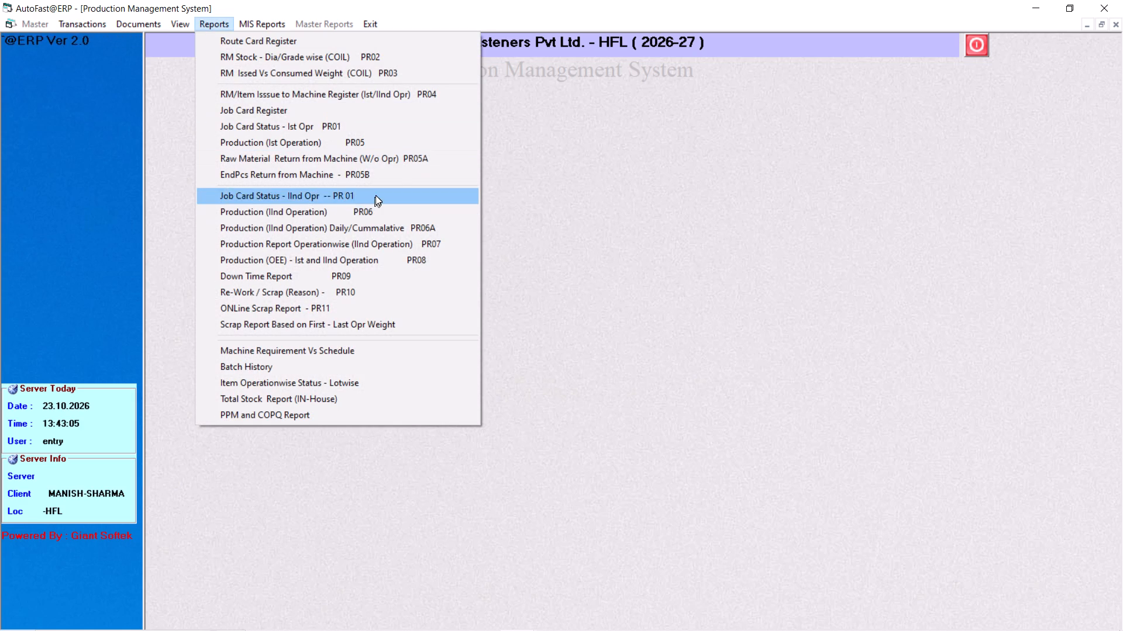
{"action": "left_click", "coordinate": [376, 195]}
{"action": "left_click", "coordinate": [460, 375]}
{"action": "left_click", "coordinate": [388, 290]}
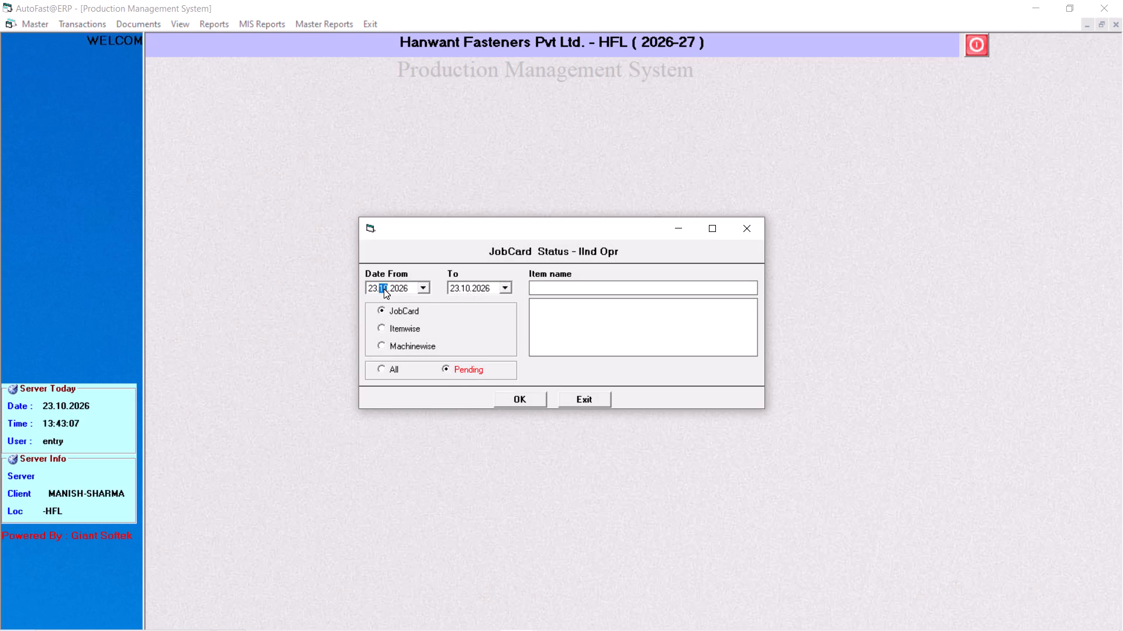
{"action": "key", "text": "Down"}
{"action": "key", "text": "Down"}
{"action": "left_click", "coordinate": [517, 398]}
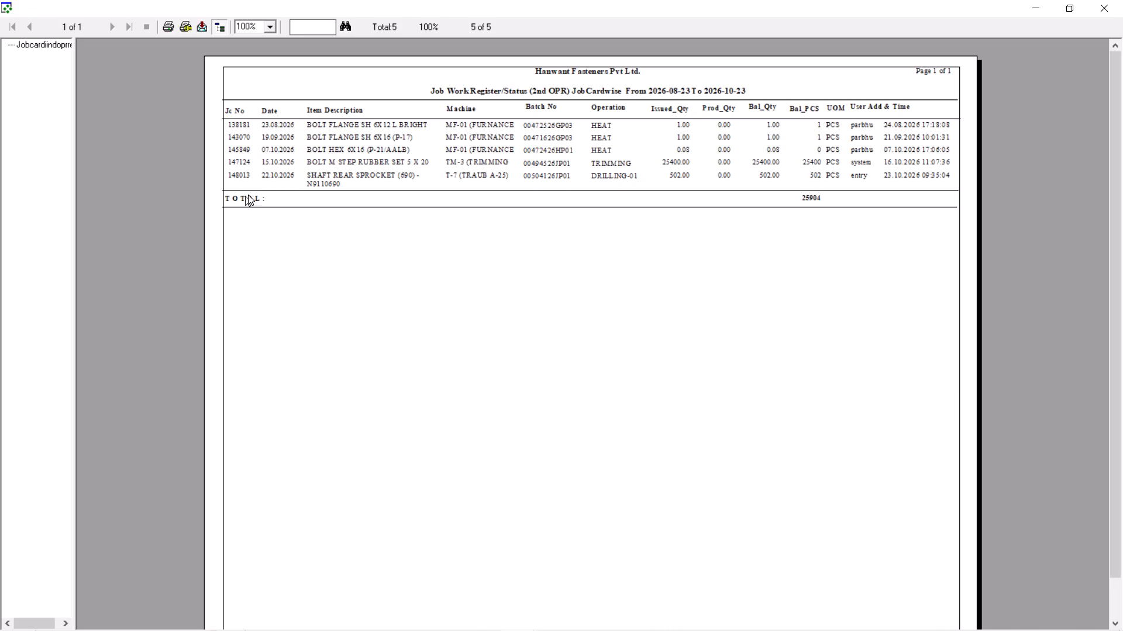
{"action": "left_click", "coordinate": [1122, 0]}
{"action": "left_click", "coordinate": [752, 239]}
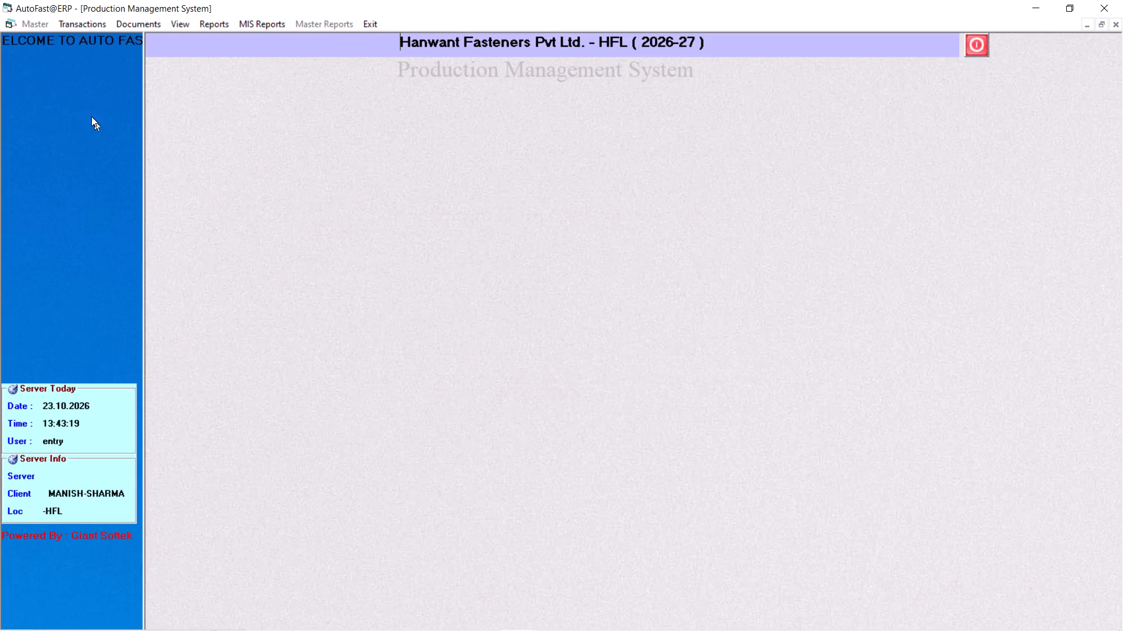
Add a second-operation preliminary production entry dated 22.10.2026 with shift A, 8 total hours and issue number 148013.
{"action": "left_click", "coordinate": [86, 20]}
{"action": "left_click", "coordinate": [192, 173]}
{"action": "key", "text": "Return"}
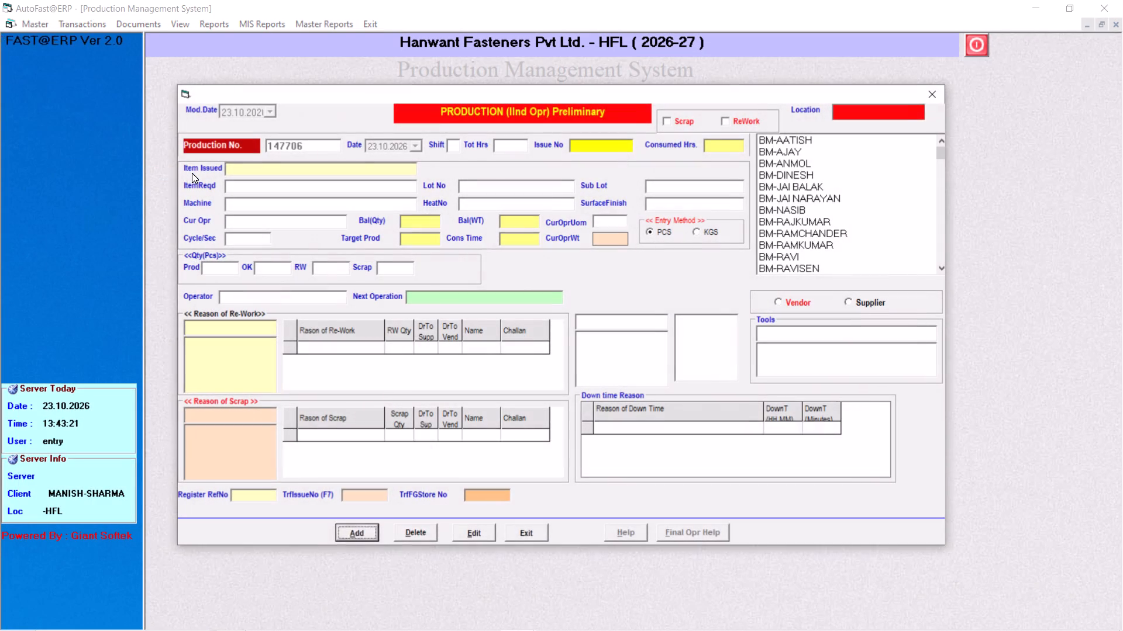
{"action": "key", "text": "Down"}
{"action": "key", "text": "Return"}
{"action": "key", "text": "a"}
{"action": "key", "text": "Return"}
{"action": "key", "text": "8"}
{"action": "key", "text": "Return"}
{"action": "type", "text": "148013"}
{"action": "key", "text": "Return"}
Accept the item and machine details of issue 148013, and set the cycle time to 1 second.
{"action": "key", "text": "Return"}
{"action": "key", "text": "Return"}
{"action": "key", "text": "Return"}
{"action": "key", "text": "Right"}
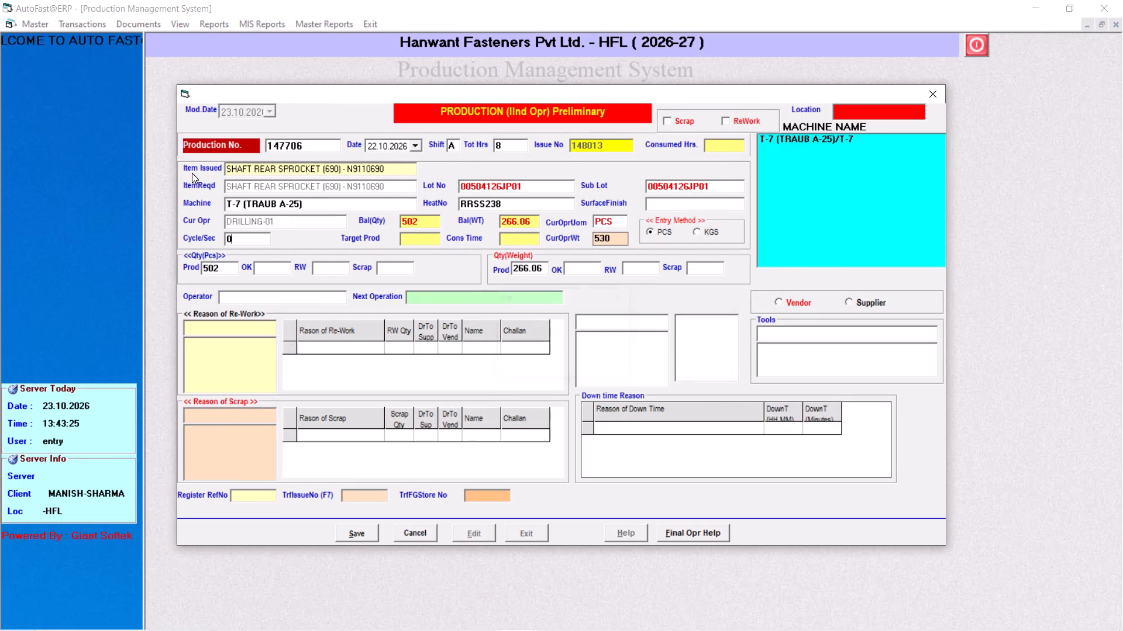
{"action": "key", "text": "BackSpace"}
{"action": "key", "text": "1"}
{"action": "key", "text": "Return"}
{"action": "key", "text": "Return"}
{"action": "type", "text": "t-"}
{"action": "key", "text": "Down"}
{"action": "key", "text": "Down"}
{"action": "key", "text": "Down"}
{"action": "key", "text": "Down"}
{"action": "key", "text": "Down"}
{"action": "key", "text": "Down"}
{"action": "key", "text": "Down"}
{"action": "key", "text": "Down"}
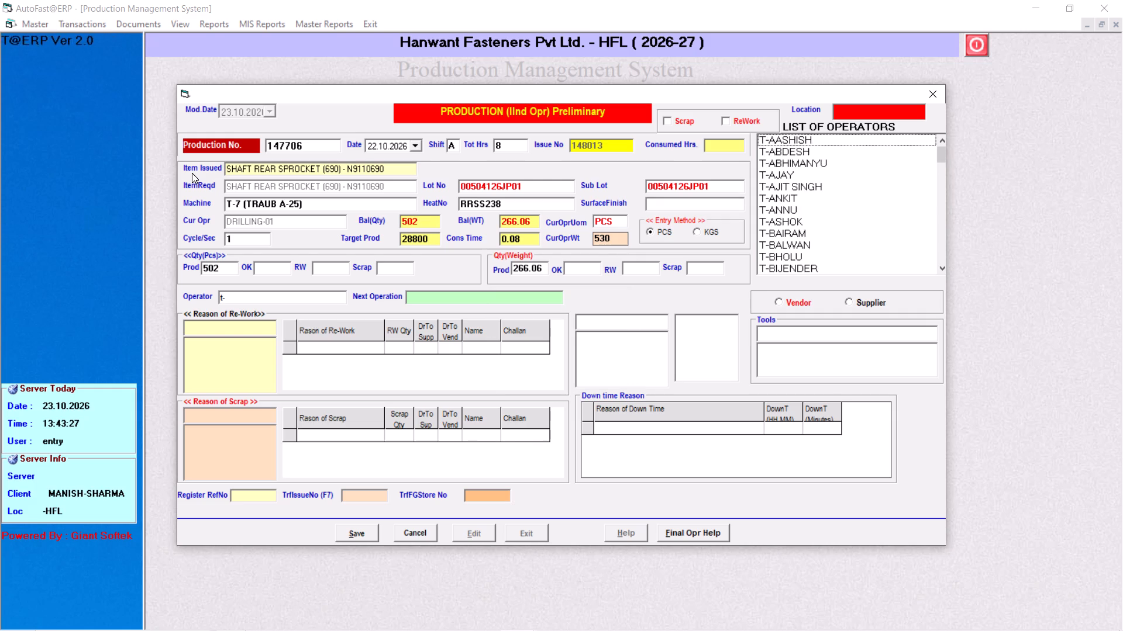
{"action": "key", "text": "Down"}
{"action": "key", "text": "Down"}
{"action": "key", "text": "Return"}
Accept DRILLING-02 as next operation, pass through the remaining fields, save the entry for issue 148013, and close the production form.
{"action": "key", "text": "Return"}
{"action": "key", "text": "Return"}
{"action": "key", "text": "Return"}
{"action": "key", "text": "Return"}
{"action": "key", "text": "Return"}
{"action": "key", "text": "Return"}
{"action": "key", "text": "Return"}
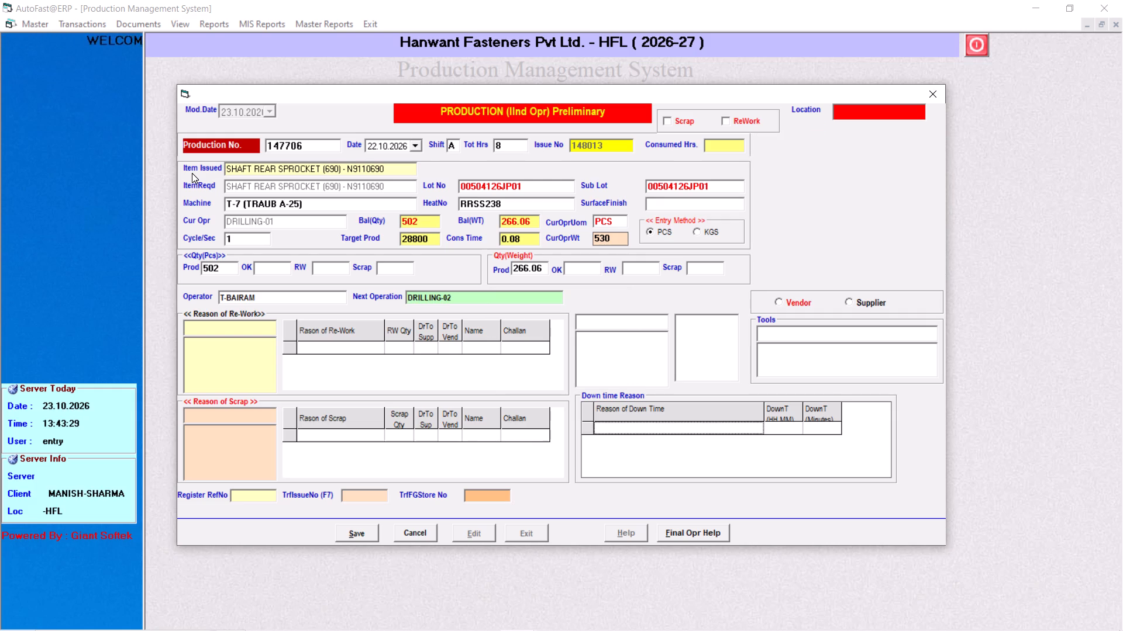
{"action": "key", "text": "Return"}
{"action": "left_click", "coordinate": [347, 536]}
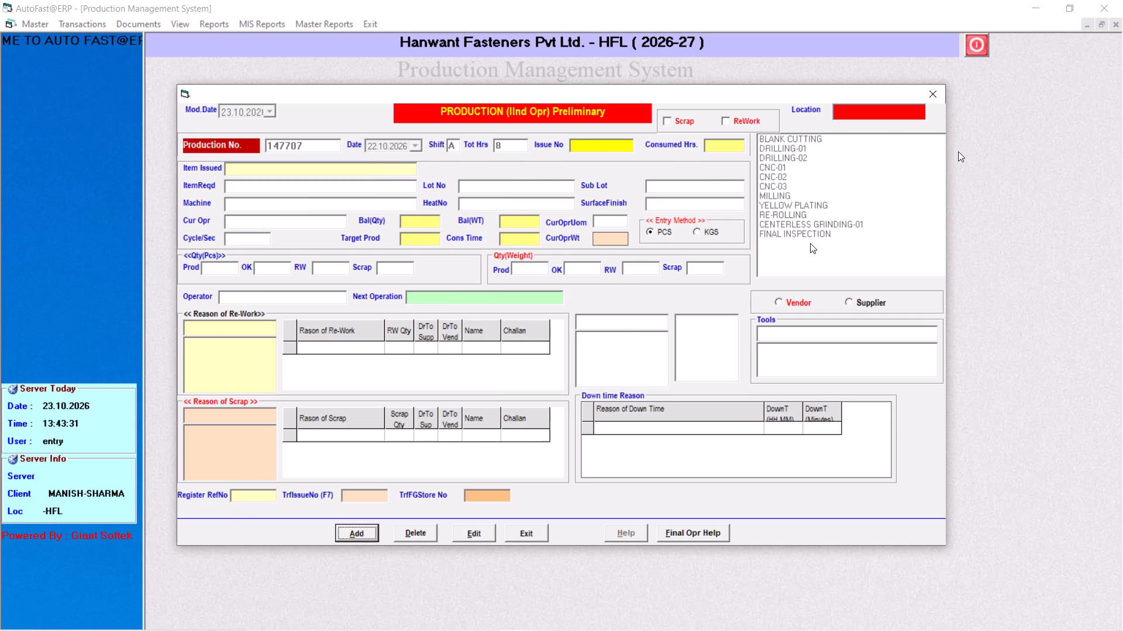
{"action": "left_click", "coordinate": [941, 92]}
List the pending in-house MRPs for inspection, all operations except final, and select production 147706 of issue 148013.
{"action": "left_click", "coordinate": [186, 27]}
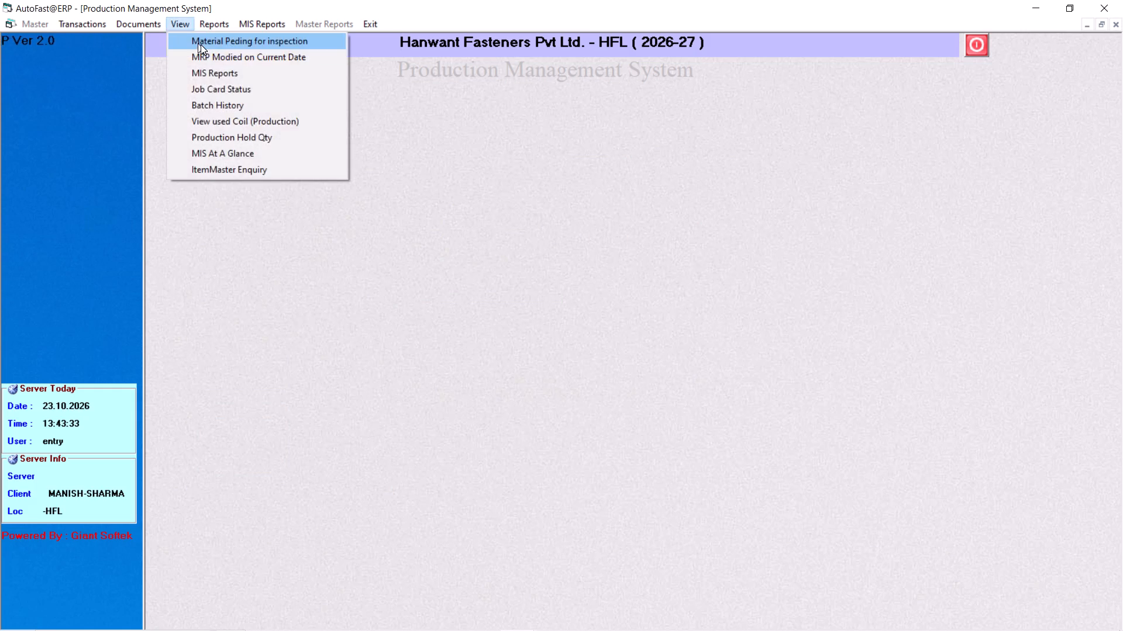
{"action": "left_click", "coordinate": [202, 44]}
{"action": "key", "text": "Return"}
{"action": "key", "text": "Return"}
{"action": "key", "text": "Return"}
{"action": "left_click", "coordinate": [591, 297]}
In the final production form of 147706, accept 502 OK pieces with 0 rework and 0 scrap.
{"action": "key", "text": "Return"}
{"action": "key", "text": "Return"}
{"action": "key", "text": "Return"}
{"action": "key", "text": "Return"}
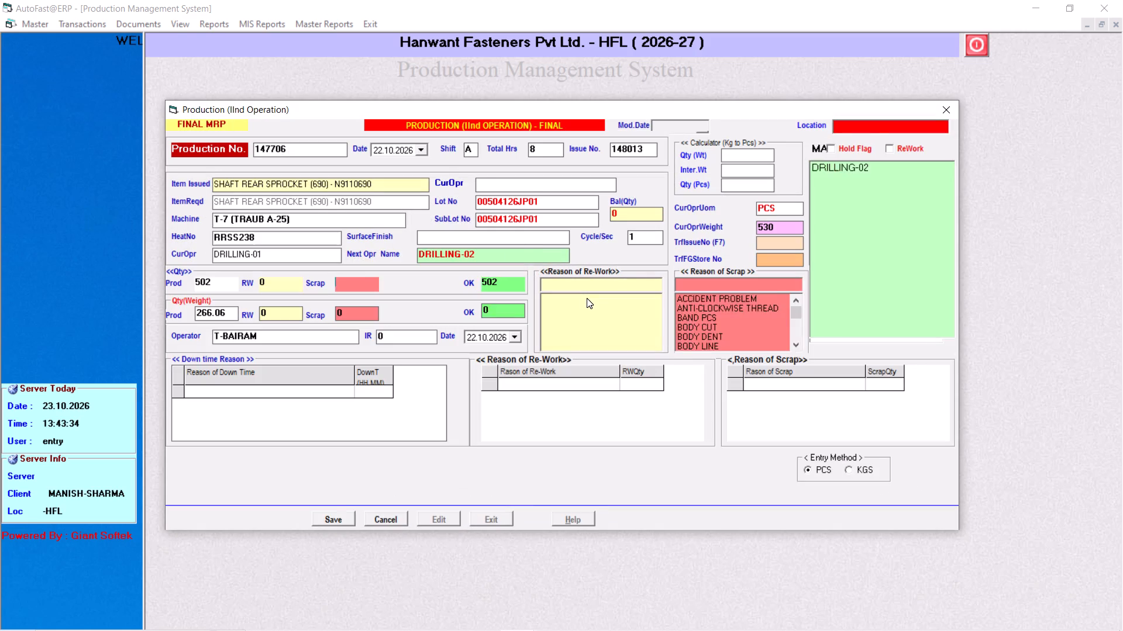
{"action": "key", "text": "Return"}
{"action": "key", "text": "Return"}
{"action": "key", "text": "Return"}
{"action": "key", "text": "Return"}
{"action": "key", "text": "Return"}
{"action": "key", "text": "Return"}
{"action": "key", "text": "Return"}
{"action": "key", "text": "Return"}
{"action": "key", "text": "Return"}
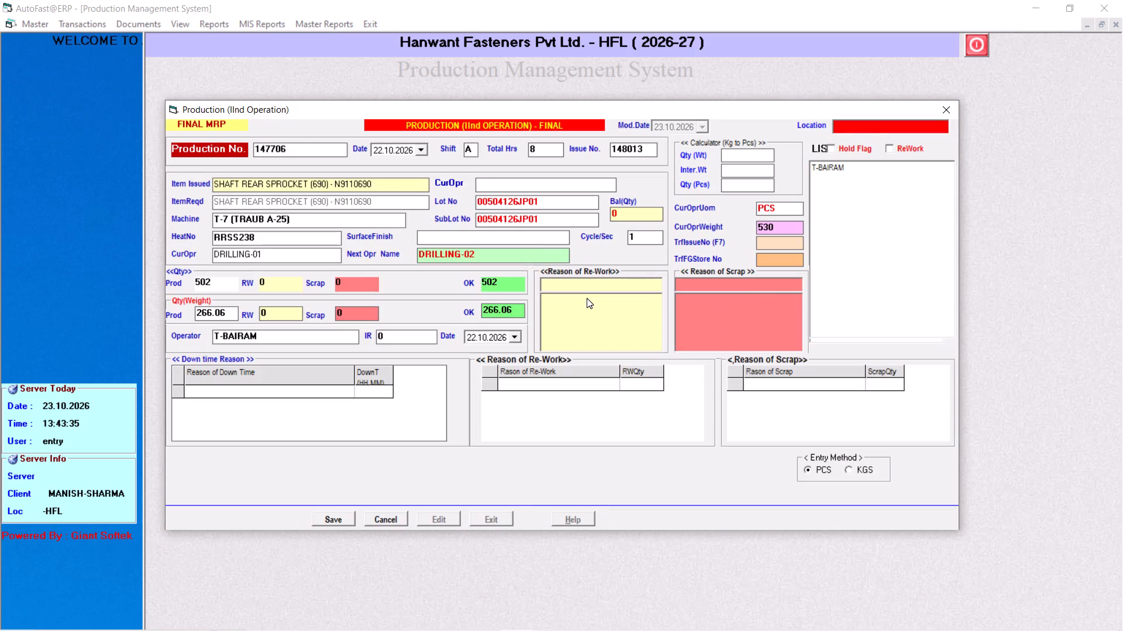
{"action": "key", "text": "Return"}
{"action": "key", "text": "Return"}
{"action": "key", "text": "Return"}
{"action": "key", "text": "Return"}
{"action": "key", "text": "Return"}
{"action": "key", "text": "Return"}
{"action": "key", "text": "Return"}
{"action": "key", "text": "Return"}
{"action": "key", "text": "Return"}
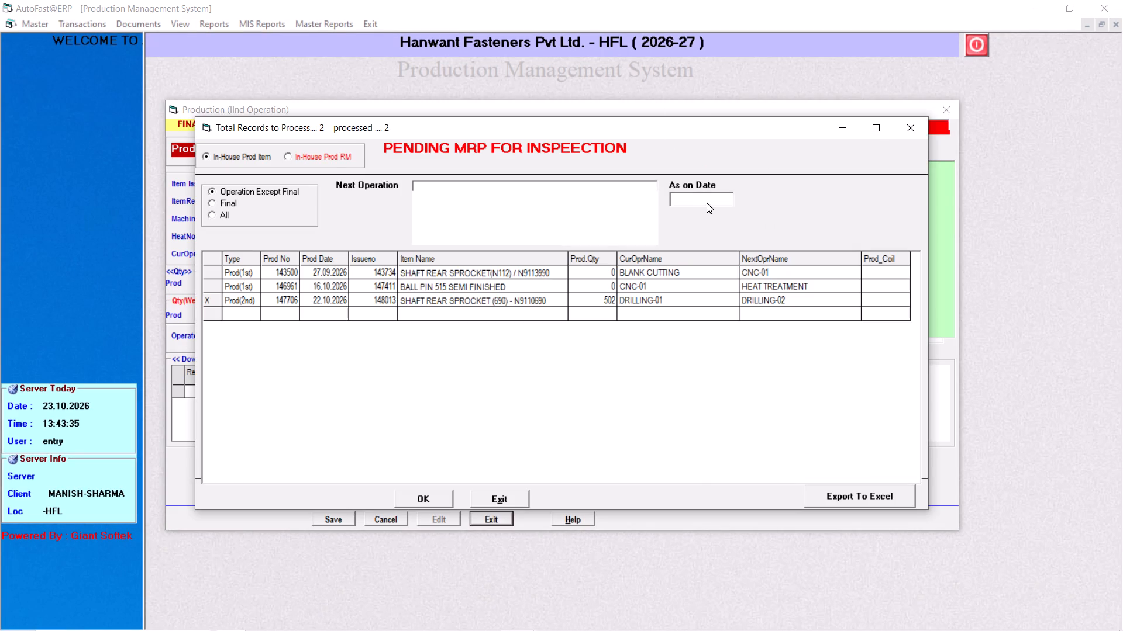
Switch the pending MRP inspection list to all operations and refresh it.
{"action": "left_click", "coordinate": [222, 214]}
{"action": "key", "text": "Return"}
{"action": "key", "text": "Return"}
{"action": "key", "text": "Return"}
{"action": "key", "text": "Return"}
{"action": "key", "text": "Return"}
{"action": "key", "text": "Return"}
{"action": "key", "text": "Return"}
Retry refreshing the pending MRP list, and close it together with the final production form.
{"action": "left_click", "coordinate": [912, 130]}
{"action": "key", "text": "Return"}
{"action": "key", "text": "Return"}
{"action": "key", "text": "Return"}
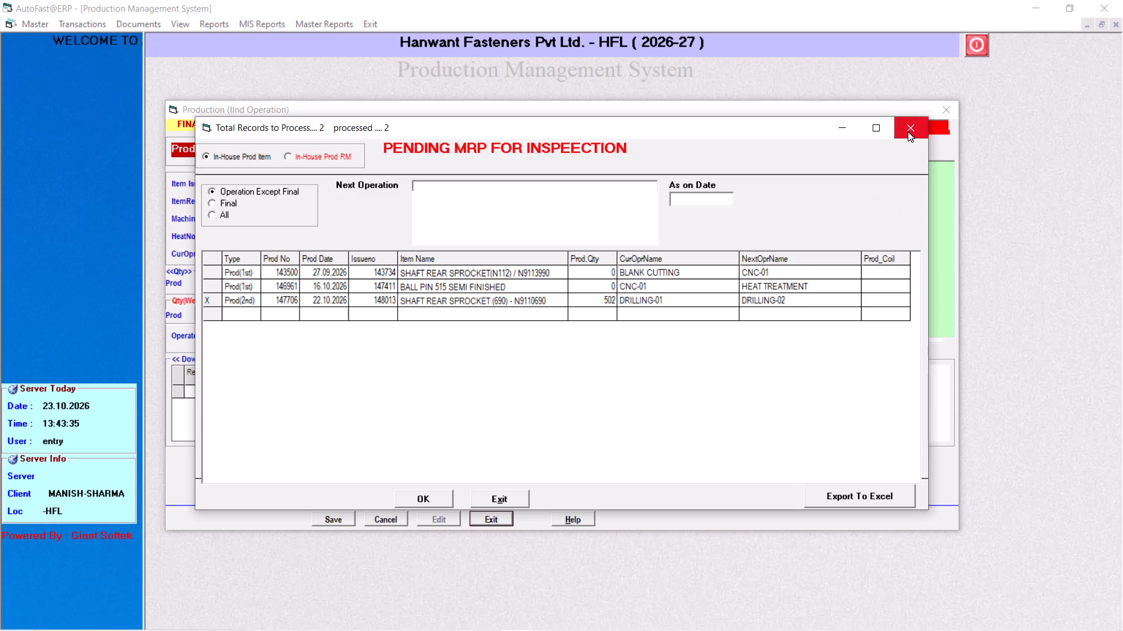
{"action": "left_click", "coordinate": [673, 204]}
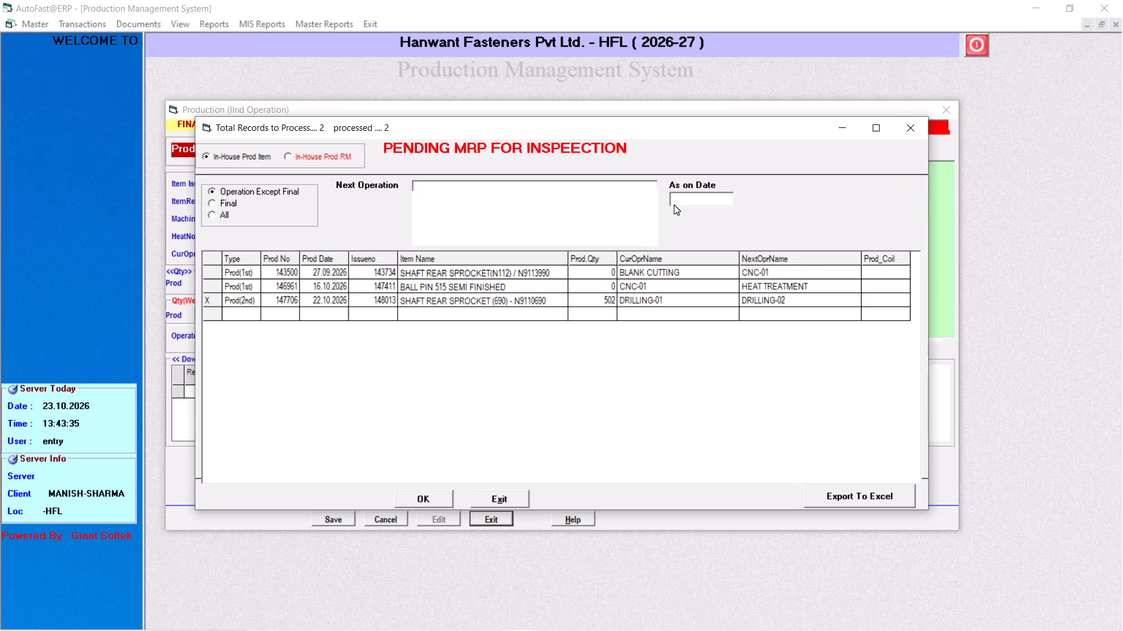
{"action": "key", "text": "Return"}
{"action": "key", "text": "Return"}
{"action": "key", "text": "Return"}
{"action": "key", "text": "Return"}
{"action": "key", "text": "Return"}
{"action": "key", "text": "Return"}
{"action": "key", "text": "Return"}
{"action": "key", "text": "Return"}
{"action": "left_click", "coordinate": [423, 310]}
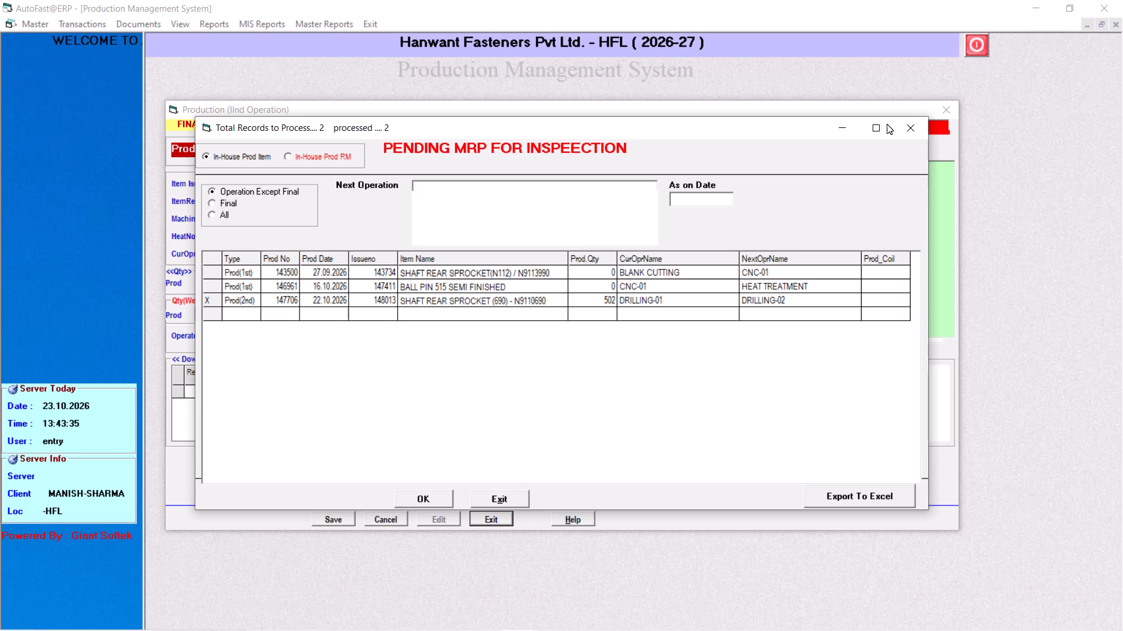
{"action": "left_click", "coordinate": [887, 124]}
{"action": "left_click", "coordinate": [898, 129]}
{"action": "left_click", "coordinate": [901, 129]}
{"action": "left_click", "coordinate": [436, 500]}
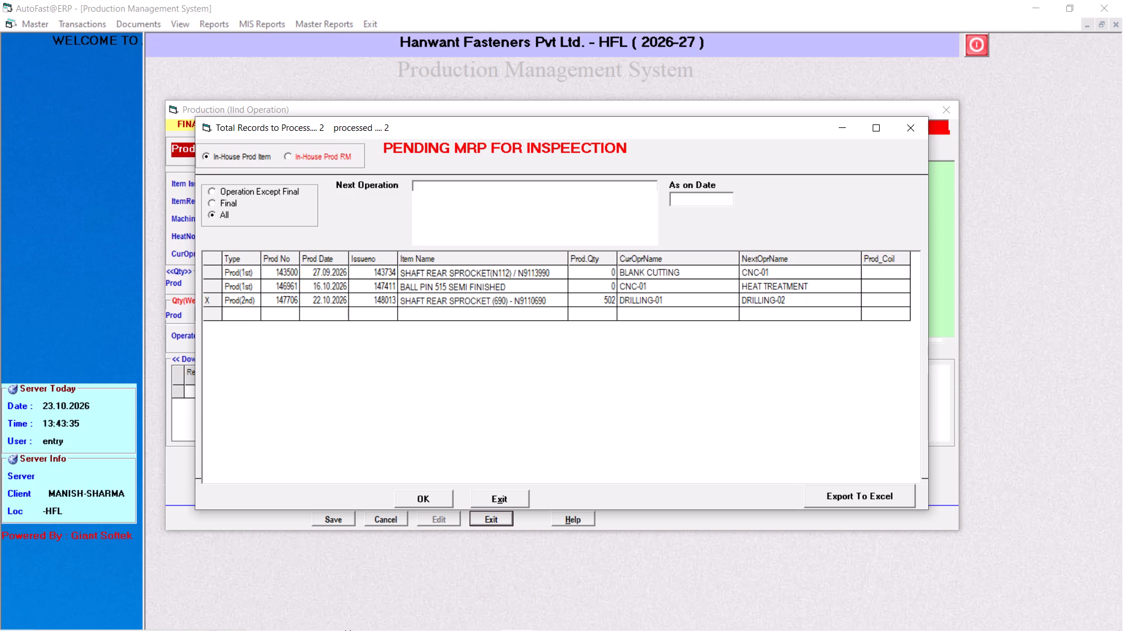
{"action": "double_click", "coordinate": [604, 242]}
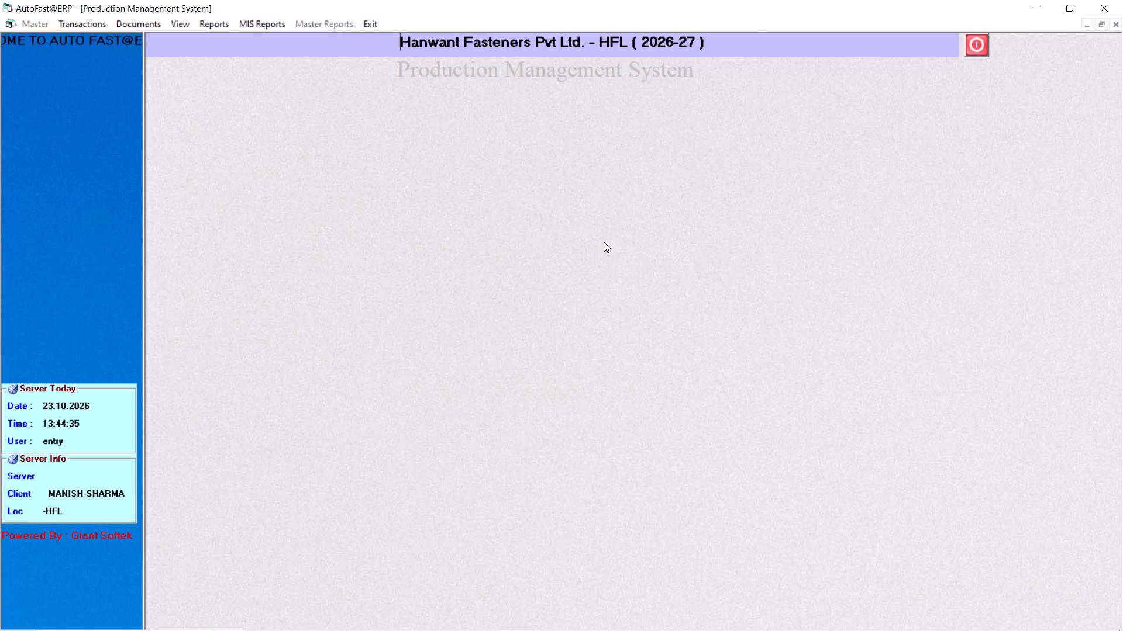